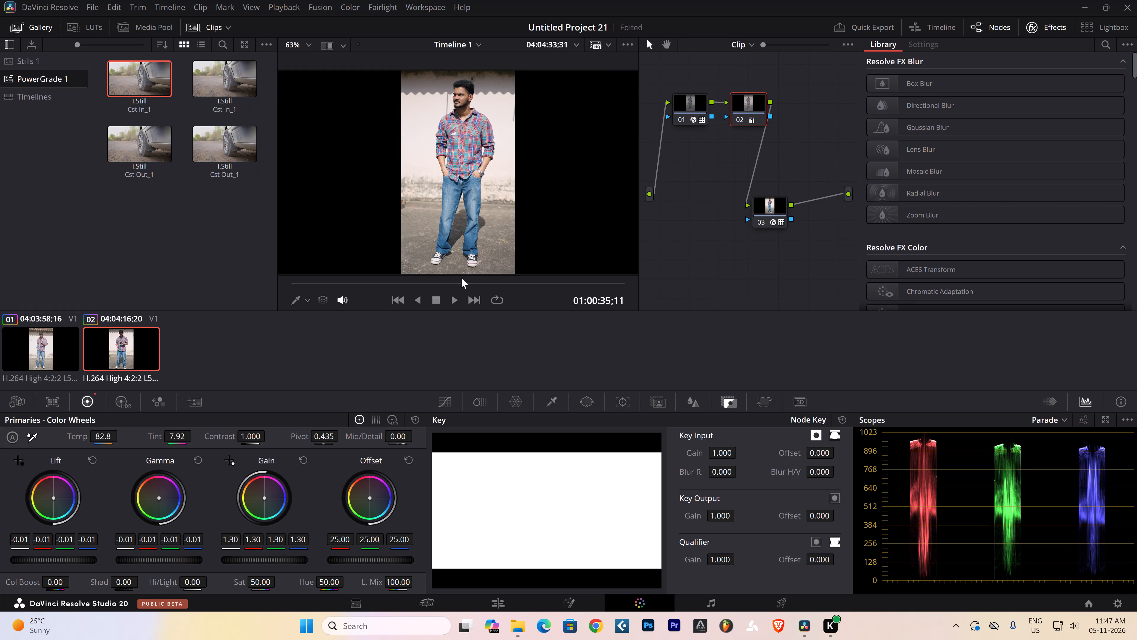
Add a serial node after node 02 on the second clip and lower its blur radius to 0.47, comparing the result full screen.
{"action": "key", "text": "ctrl+f"}
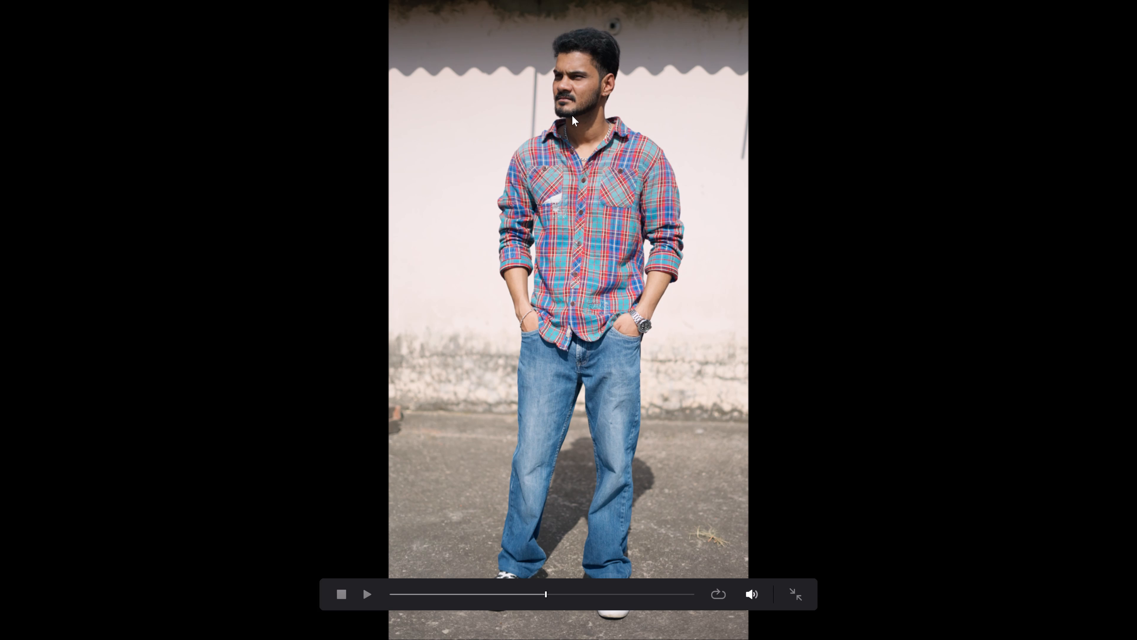
{"action": "key", "text": "Escape"}
{"action": "key", "text": "alt+s"}
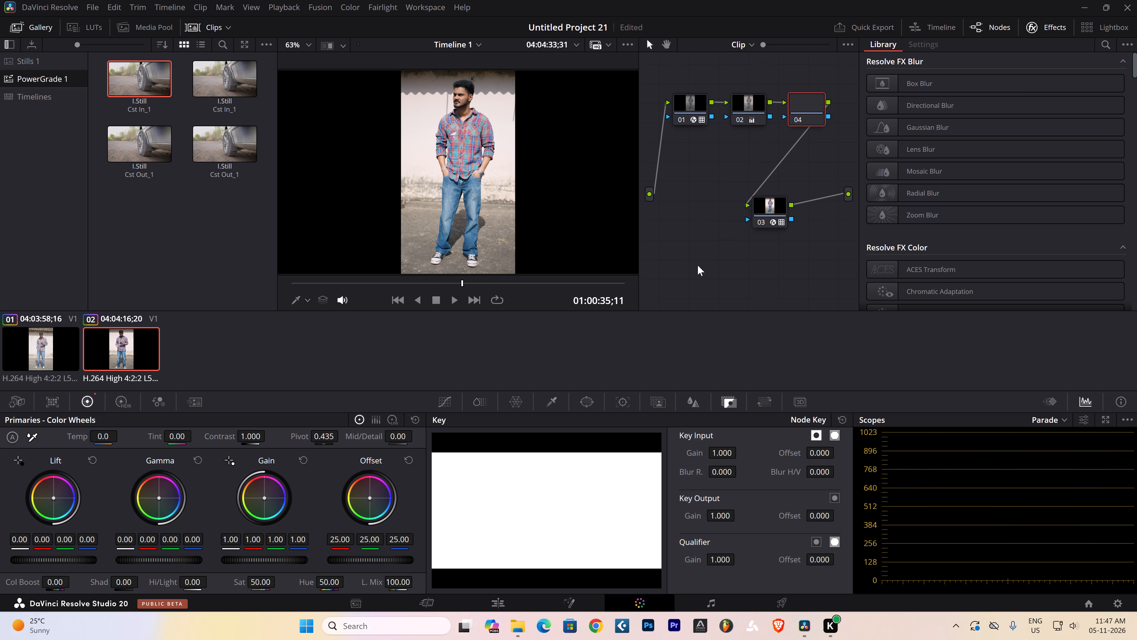
{"action": "left_click", "coordinate": [686, 401]}
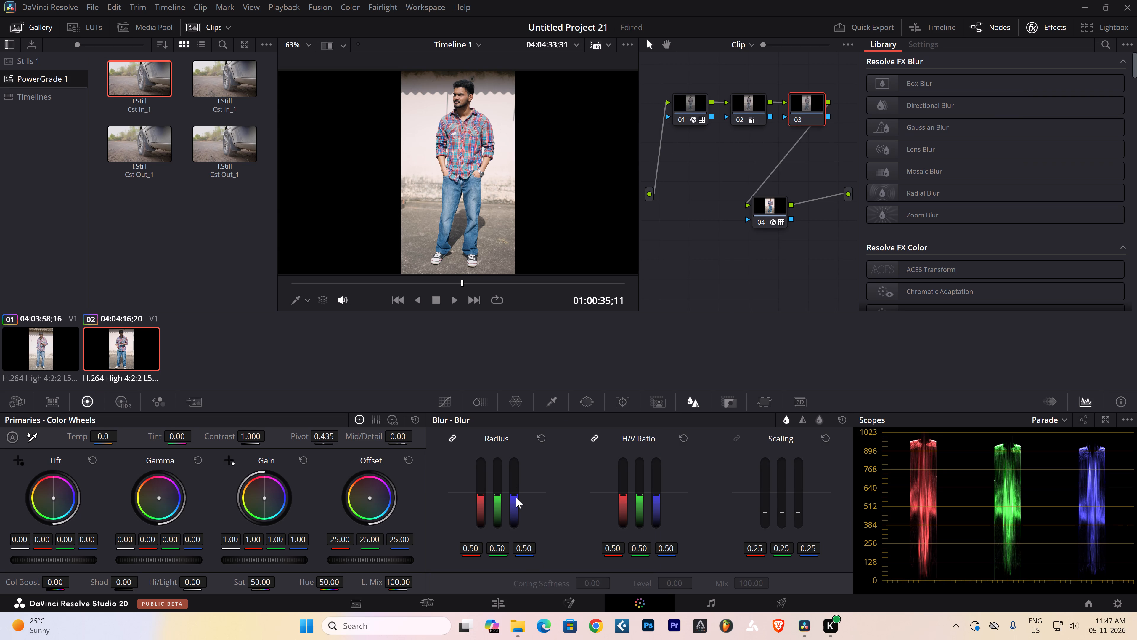
{"action": "left_click_drag", "start_coordinate": [516, 498], "coordinate": [514, 501]}
{"action": "key", "text": "ctrl+f"}
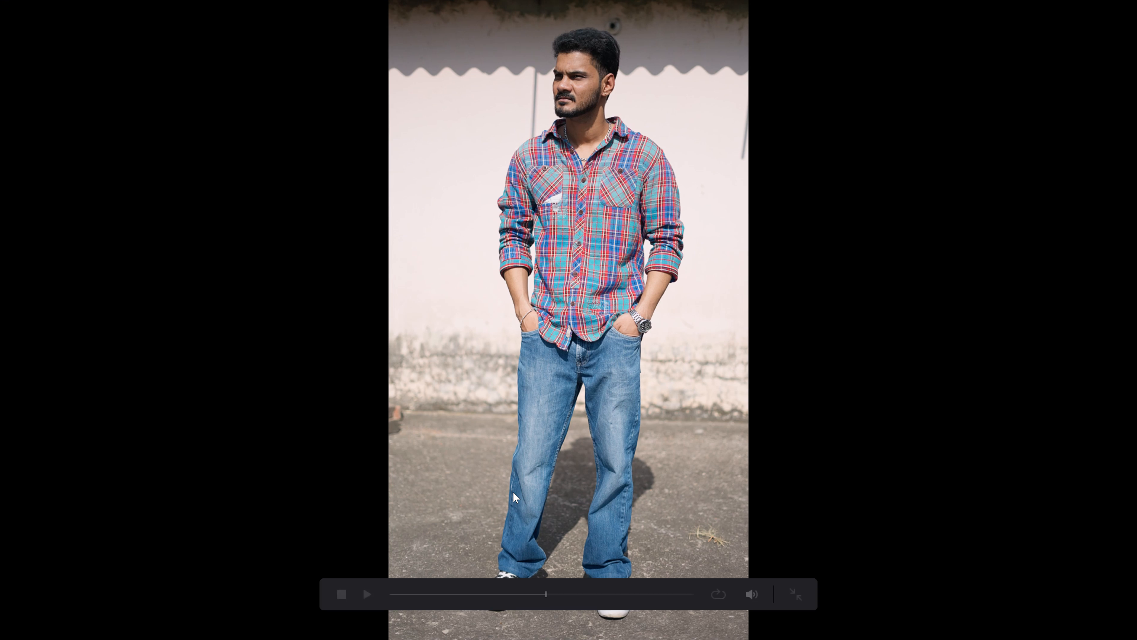
{"action": "key", "text": "ctrl+d"}
{"action": "key", "text": "ctrl+d"}
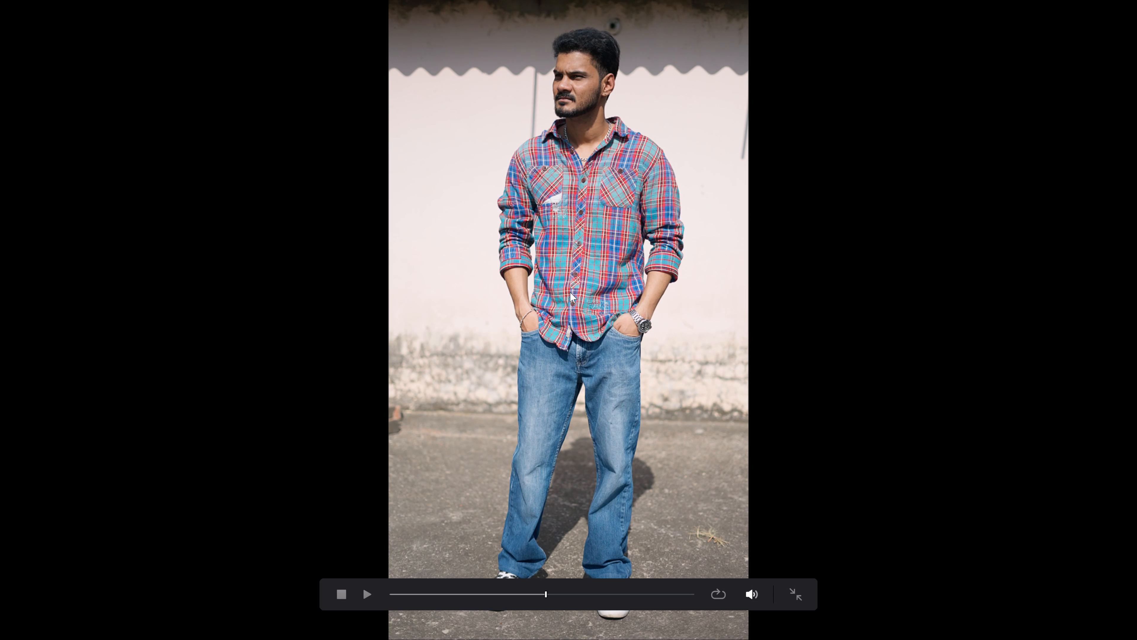
{"action": "key", "text": "Escape"}
Grab a still of the second clip's current frame and export it to the Desktop as a PNG file.
{"action": "right_click", "coordinate": [463, 113]}
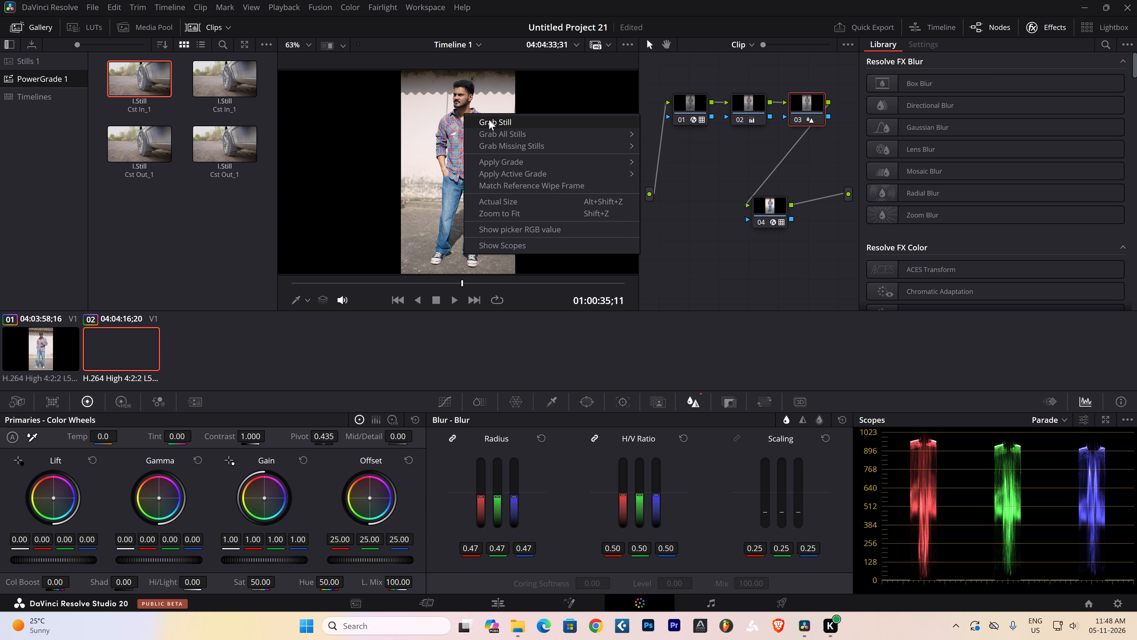
{"action": "left_click", "coordinate": [489, 120]}
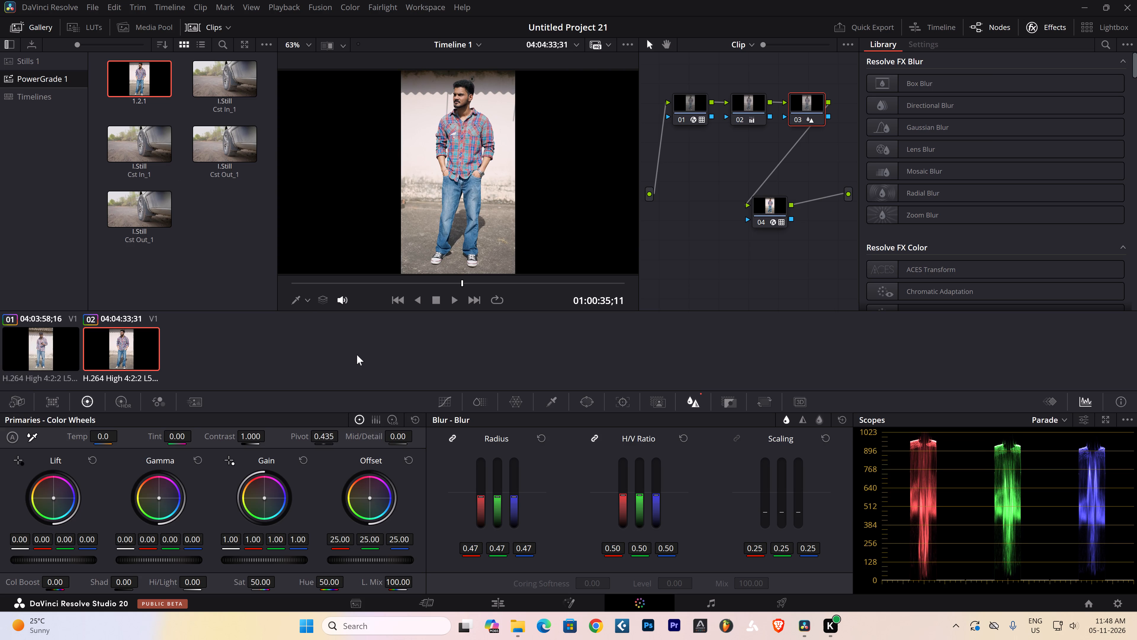
{"action": "right_click", "coordinate": [130, 67]}
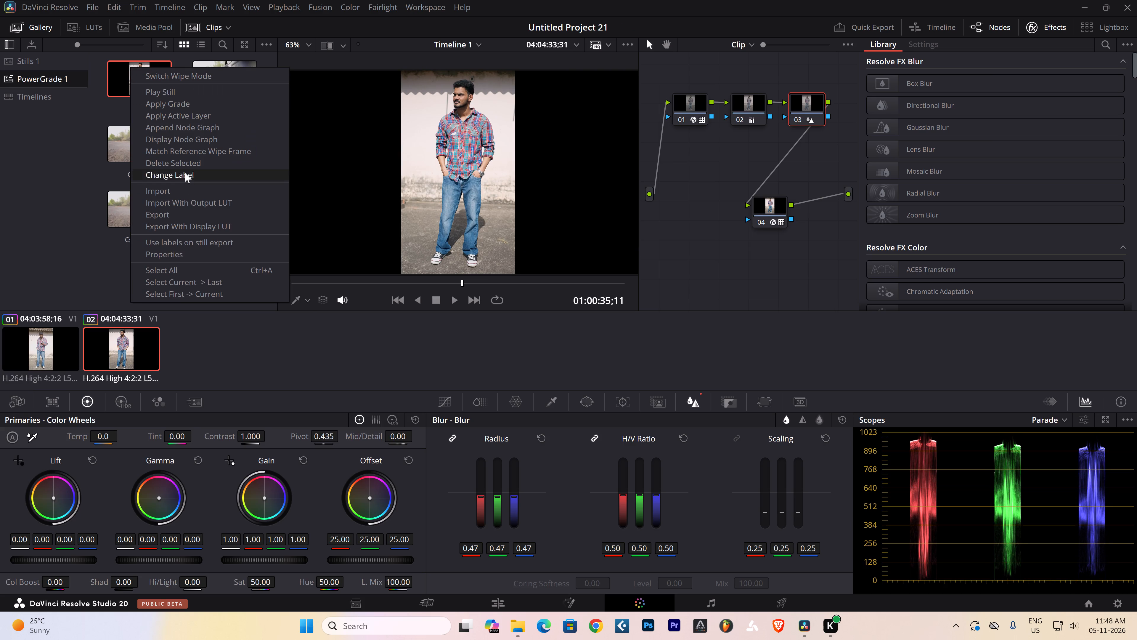
{"action": "left_click", "coordinate": [179, 215]}
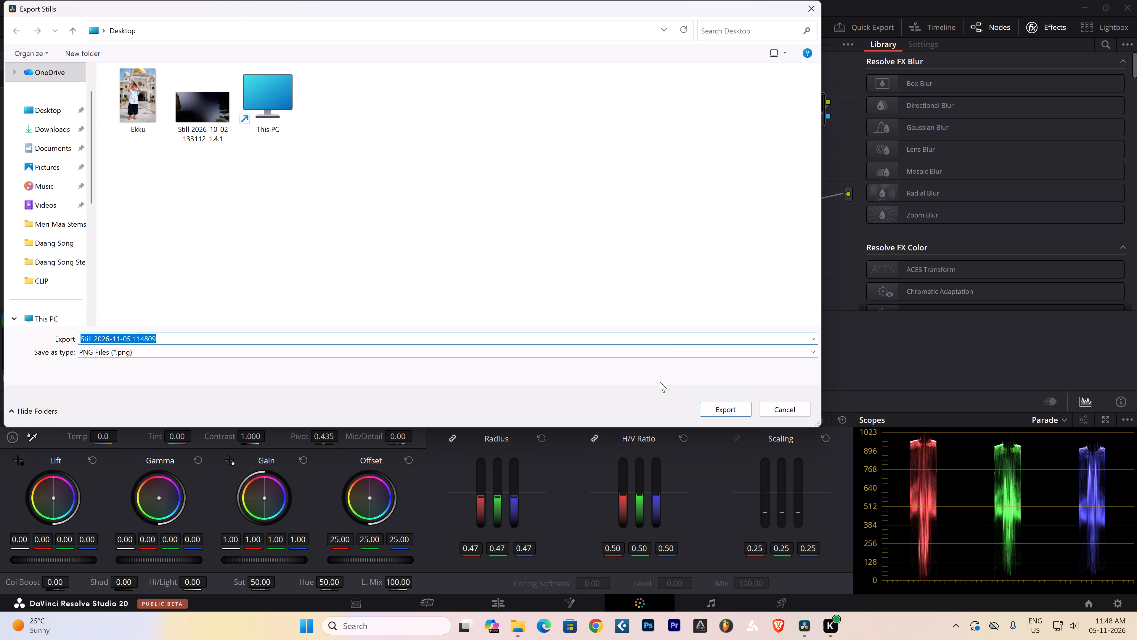
{"action": "left_click", "coordinate": [731, 412]}
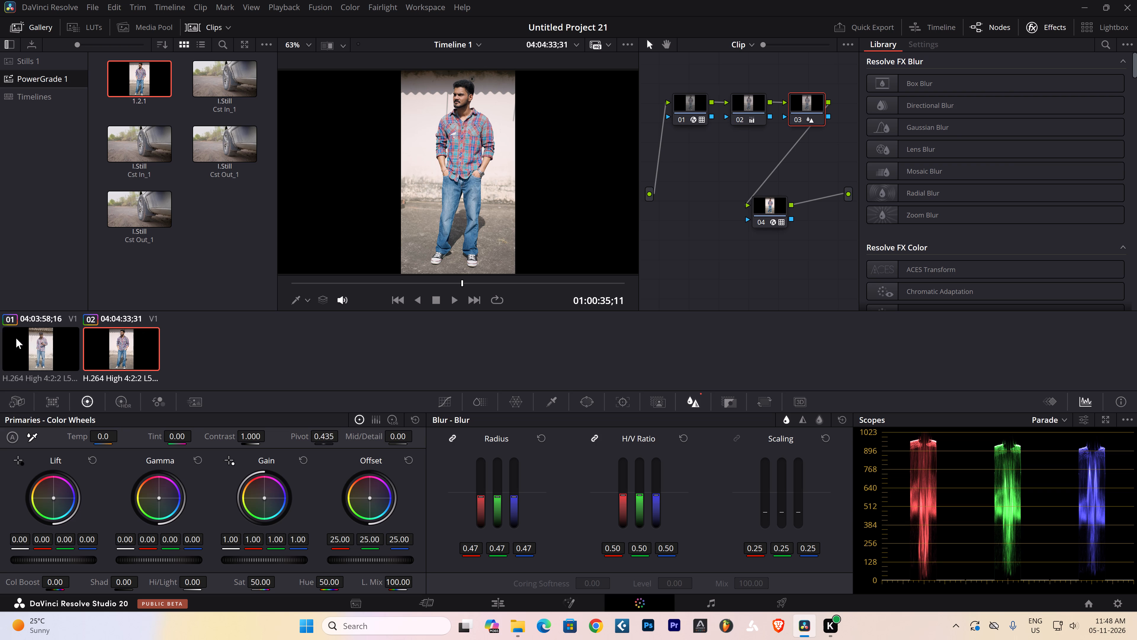
Examine the first clip's footage at several points and view a frame full screen.
{"action": "left_click", "coordinate": [24, 347]}
{"action": "left_click", "coordinate": [406, 285]}
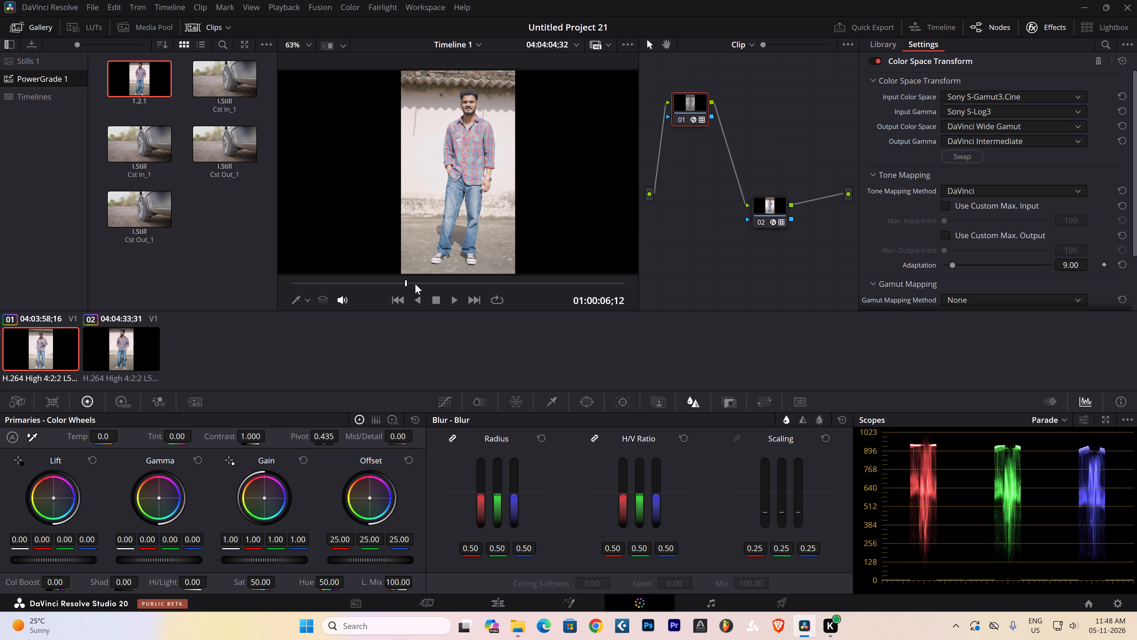
{"action": "left_click_drag", "start_coordinate": [416, 283], "coordinate": [514, 280]}
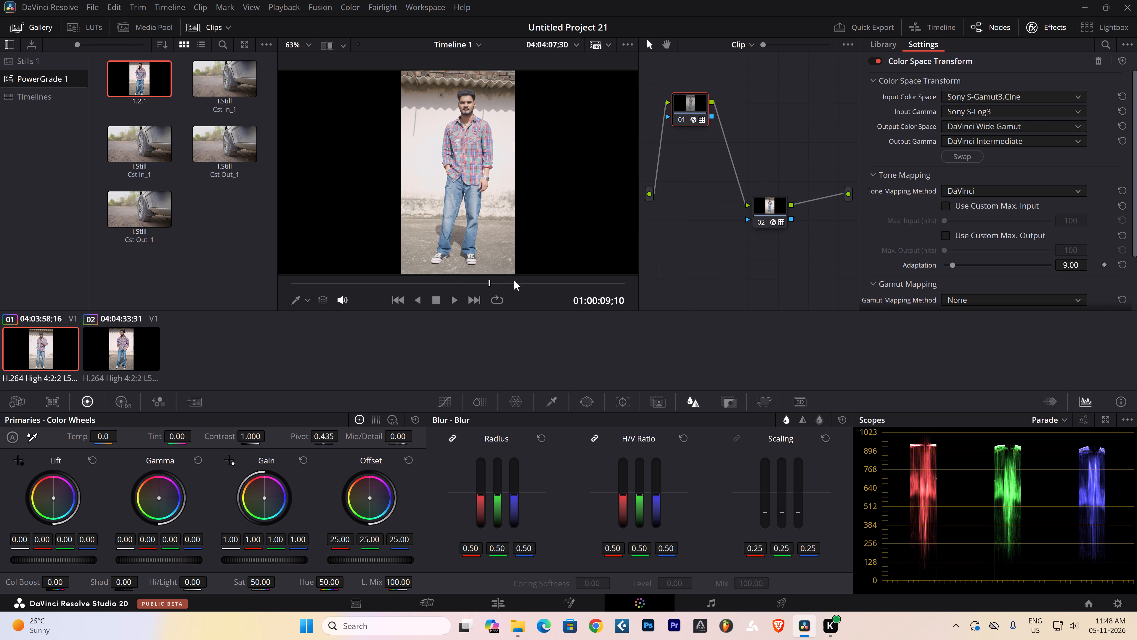
{"action": "left_click_drag", "start_coordinate": [514, 280], "coordinate": [553, 280]}
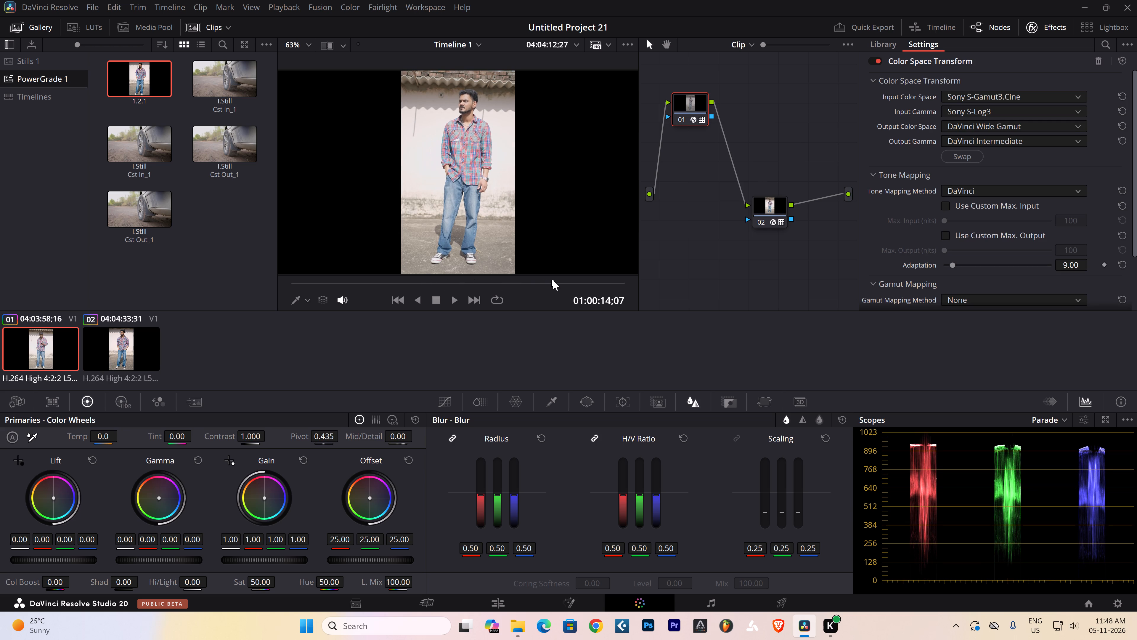
{"action": "left_click_drag", "start_coordinate": [553, 280], "coordinate": [537, 284]}
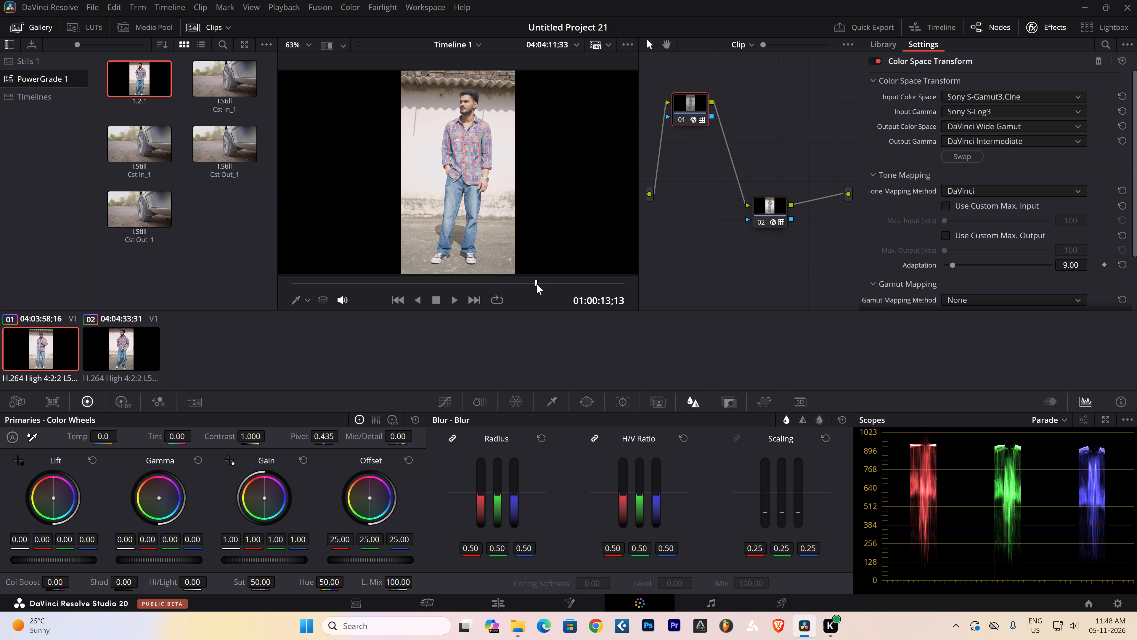
{"action": "key", "text": "ctrl+f"}
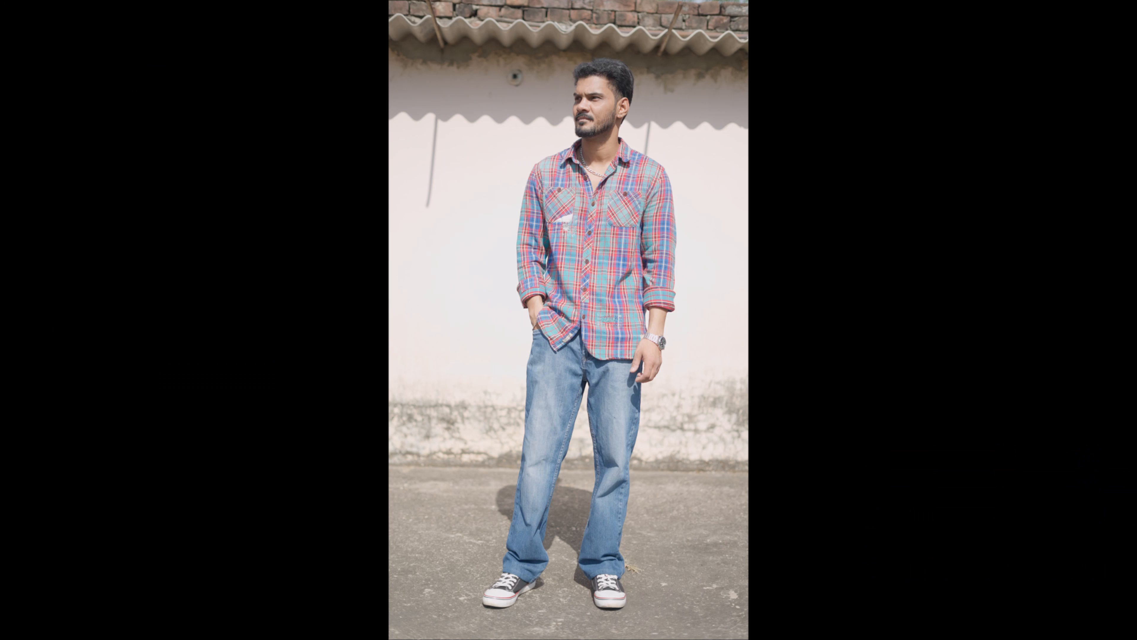
{"action": "key", "text": "Escape"}
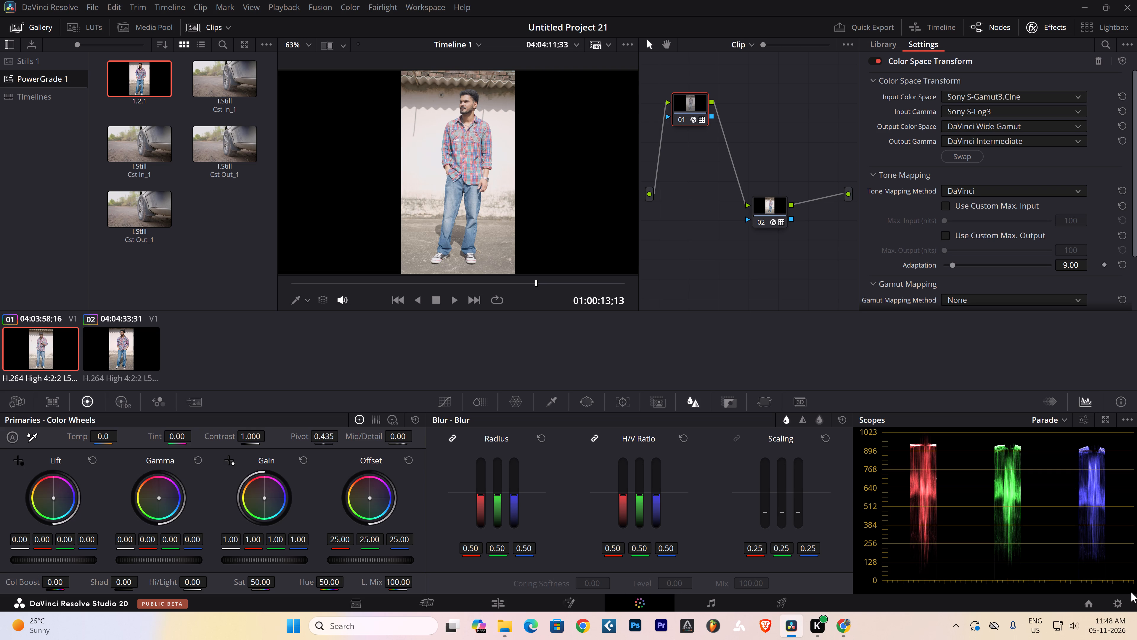
{"action": "left_click", "coordinate": [1122, 602]}
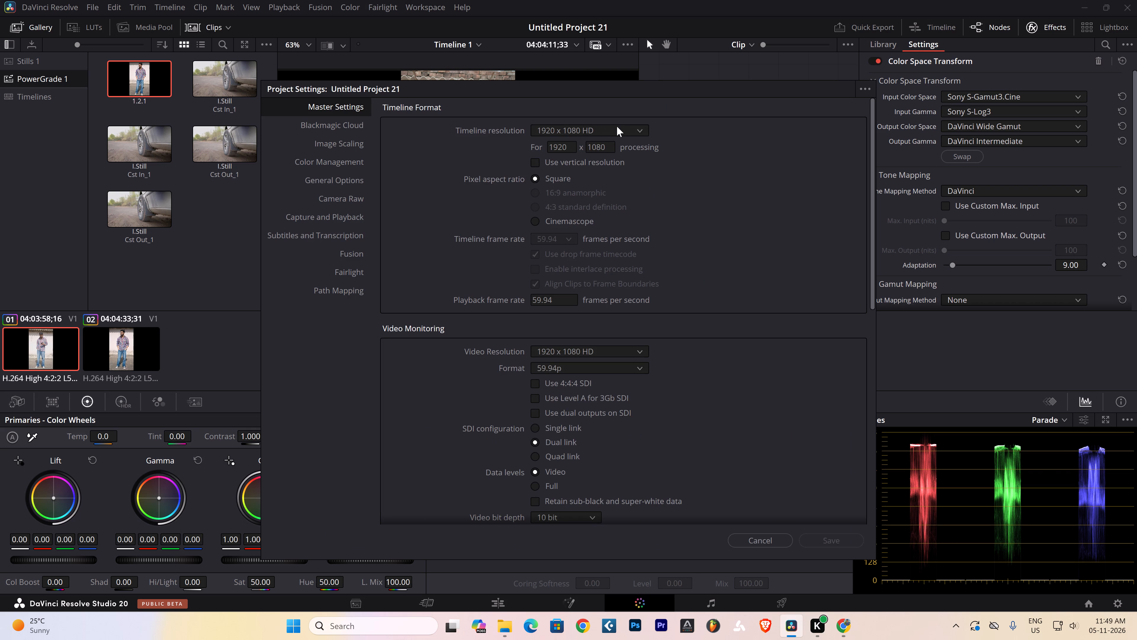
{"action": "left_click", "coordinate": [617, 127]}
{"action": "left_click", "coordinate": [579, 250]}
{"action": "left_click", "coordinate": [557, 164]}
{"action": "left_click", "coordinate": [839, 540]}
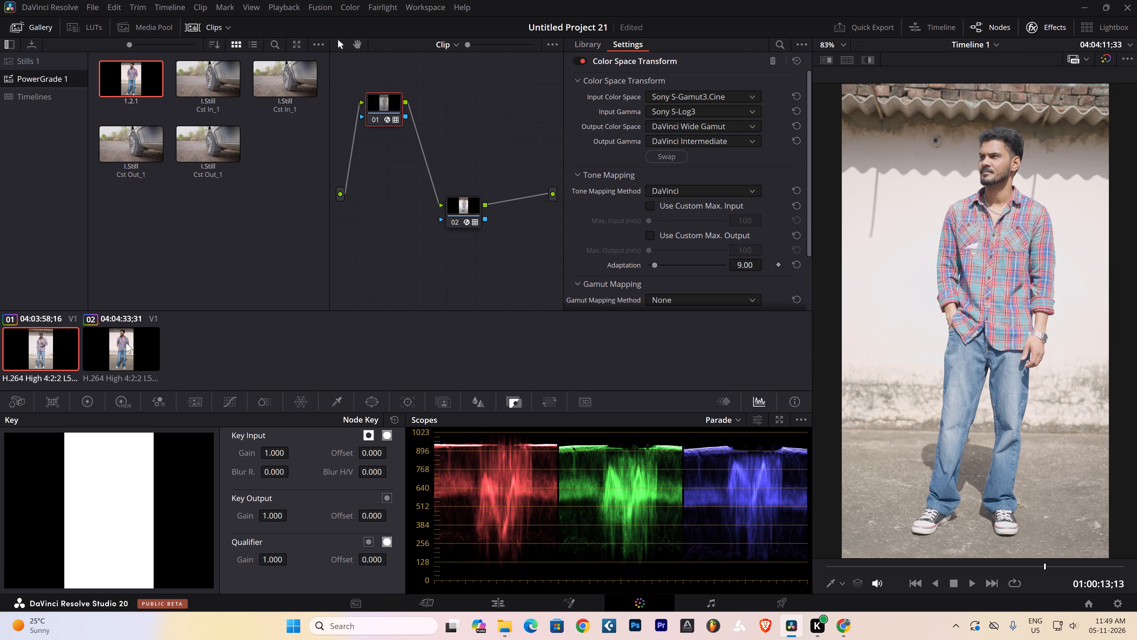
Select the second clip and examine its footage at several points for a suitable frame.
{"action": "left_click", "coordinate": [122, 343]}
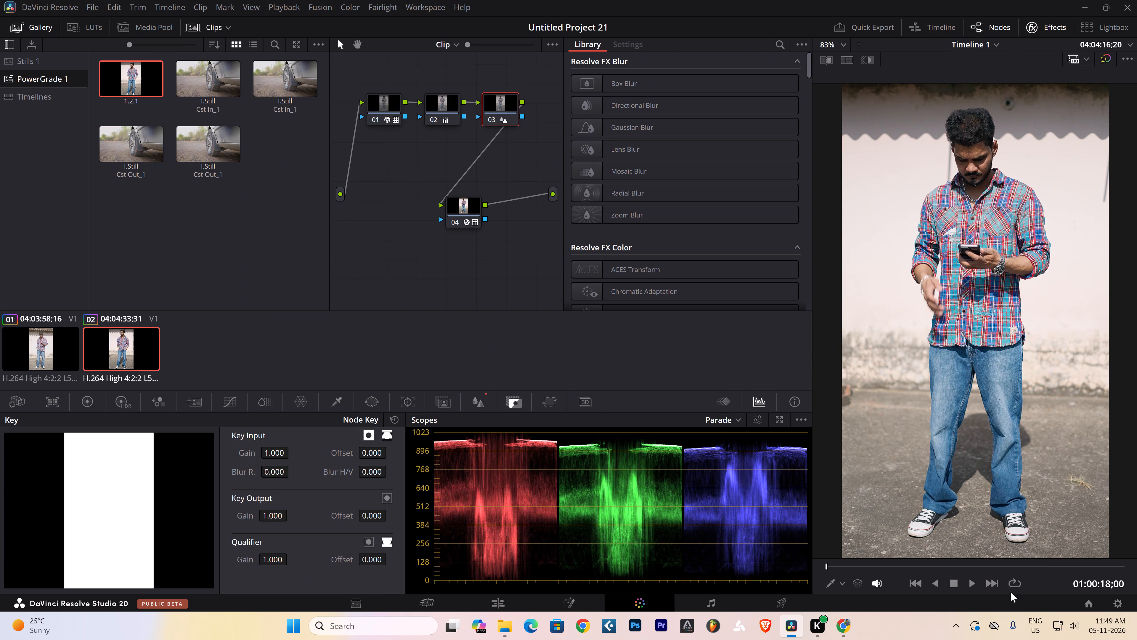
{"action": "left_click", "coordinate": [893, 566]}
{"action": "left_click_drag", "start_coordinate": [902, 565], "coordinate": [953, 562]}
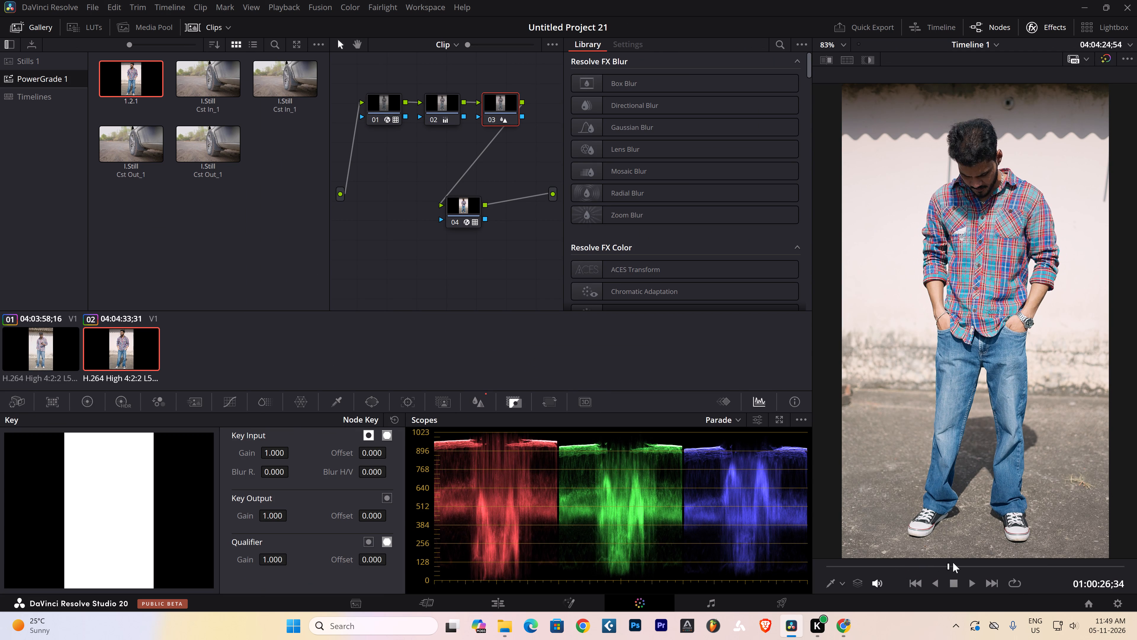
{"action": "left_click_drag", "start_coordinate": [953, 562], "coordinate": [1003, 558]}
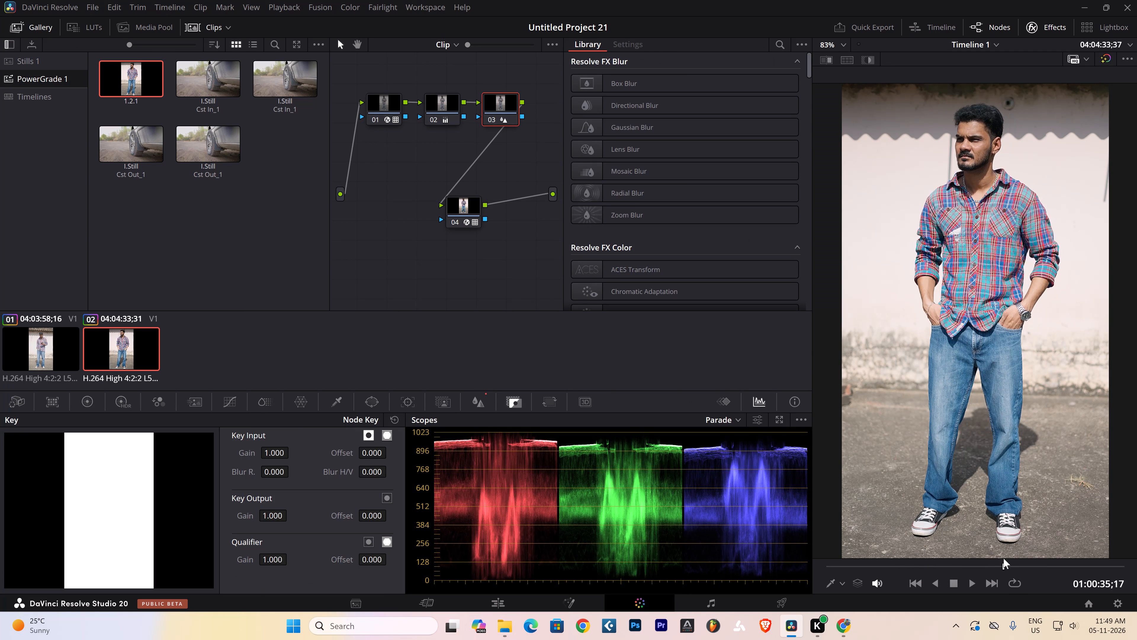
{"action": "left_click_drag", "start_coordinate": [1003, 558], "coordinate": [974, 565]}
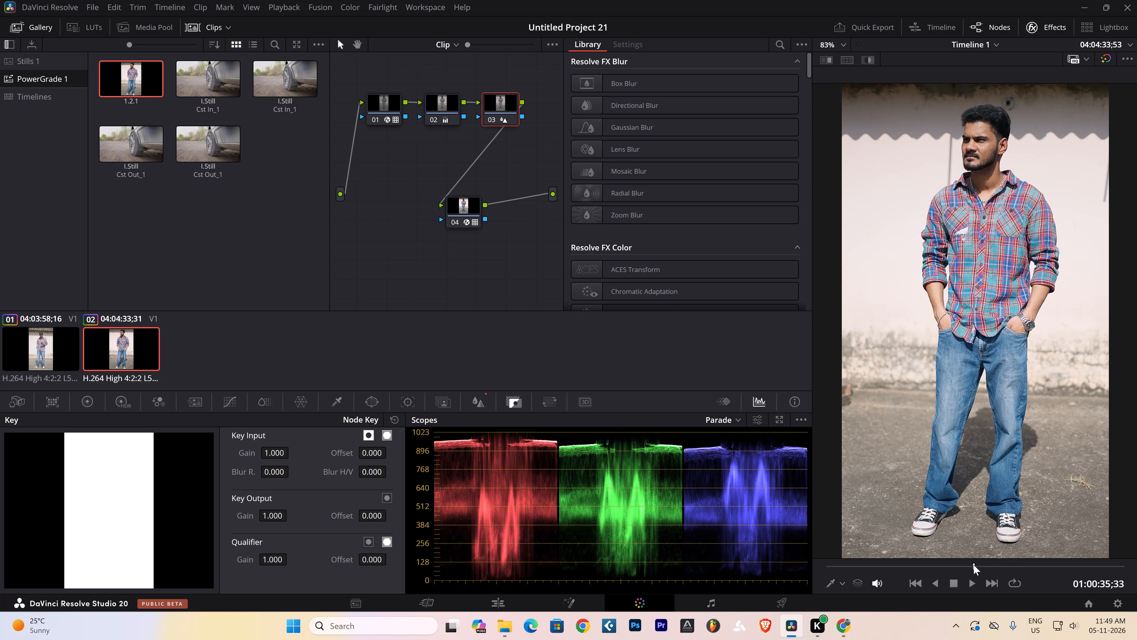
{"action": "left_click_drag", "start_coordinate": [974, 565], "coordinate": [978, 564]}
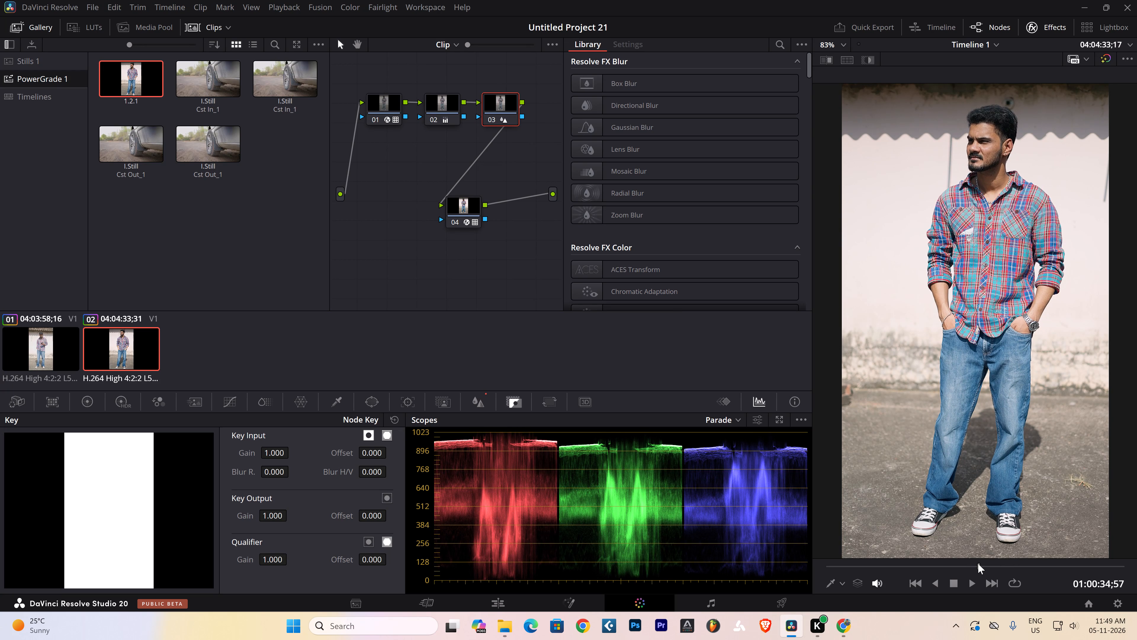
{"action": "left_click_drag", "start_coordinate": [978, 564], "coordinate": [965, 567]}
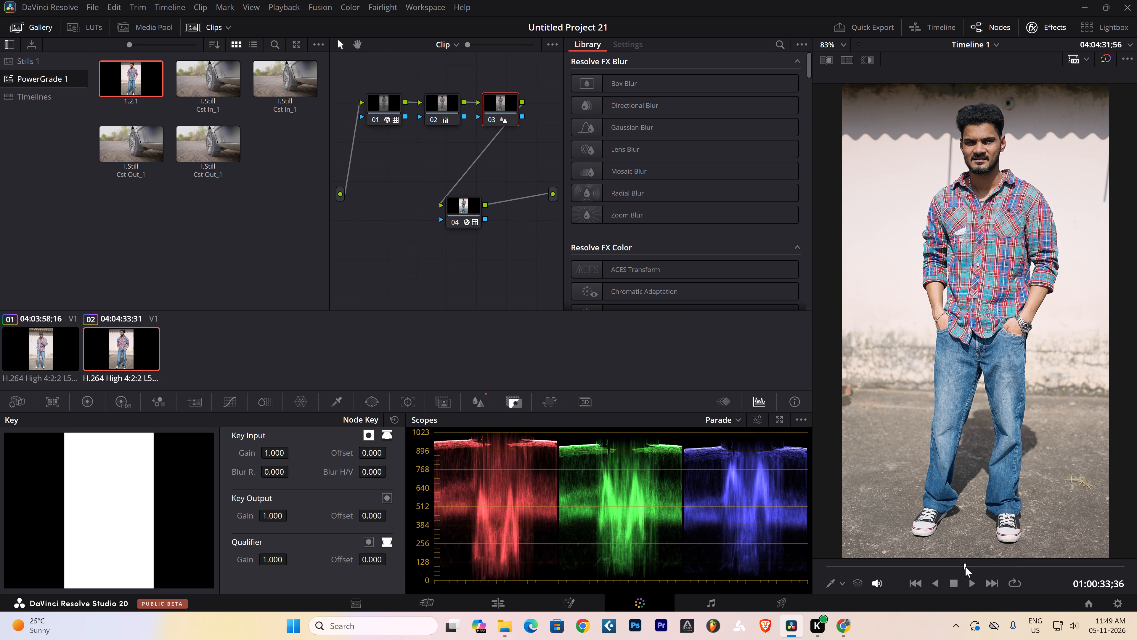
{"action": "left_click_drag", "start_coordinate": [965, 567], "coordinate": [927, 567]}
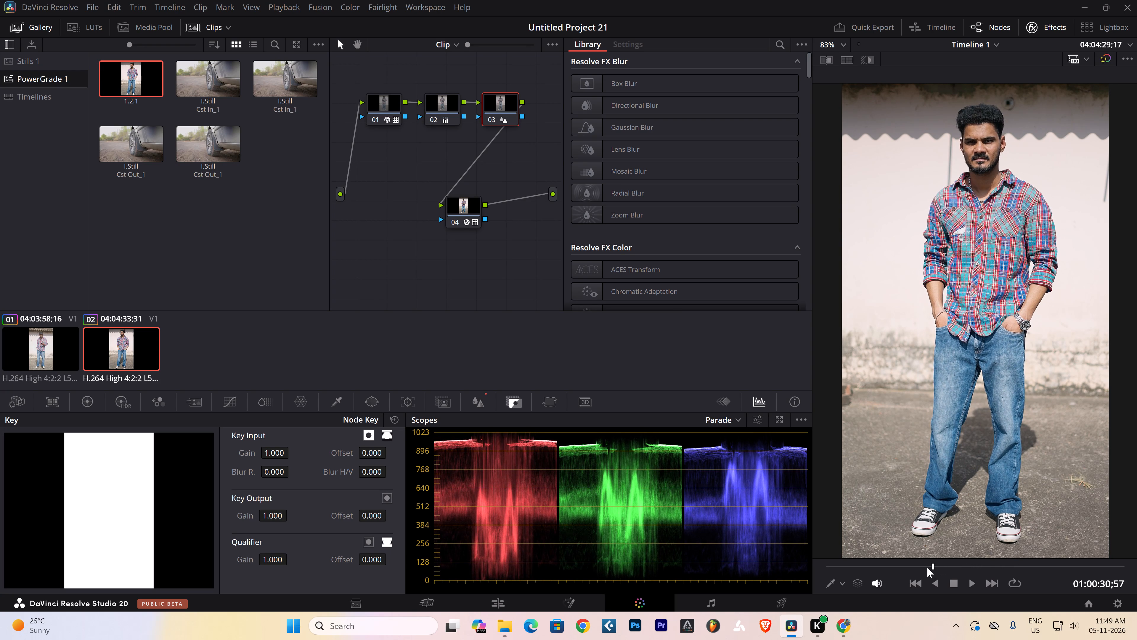
{"action": "left_click_drag", "start_coordinate": [927, 567], "coordinate": [885, 566]}
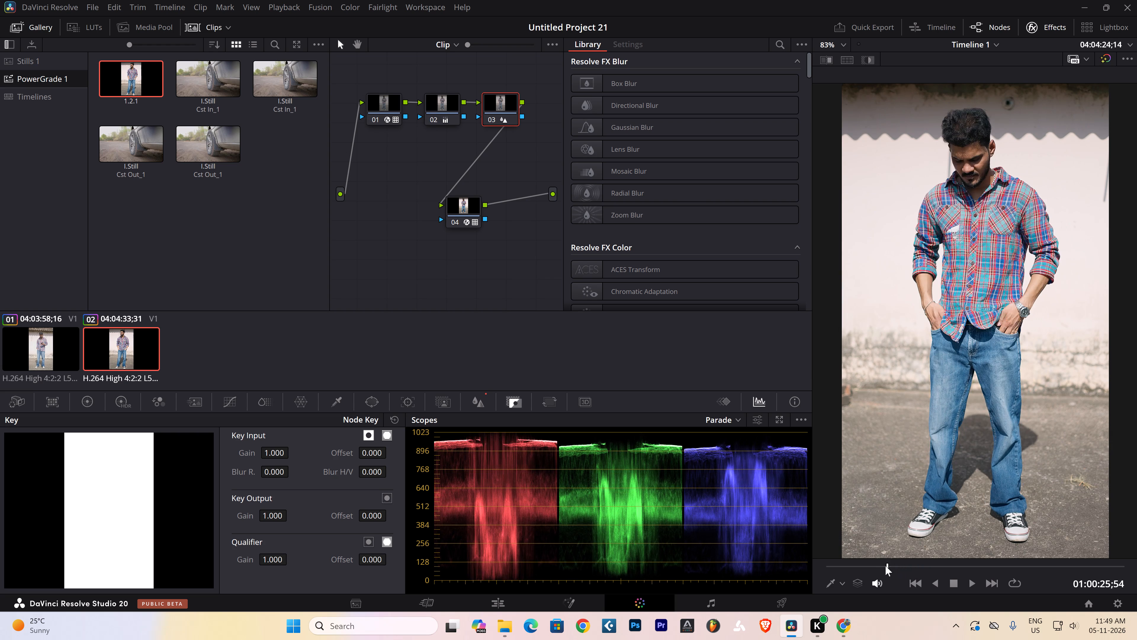
{"action": "left_click_drag", "start_coordinate": [885, 566], "coordinate": [851, 565]}
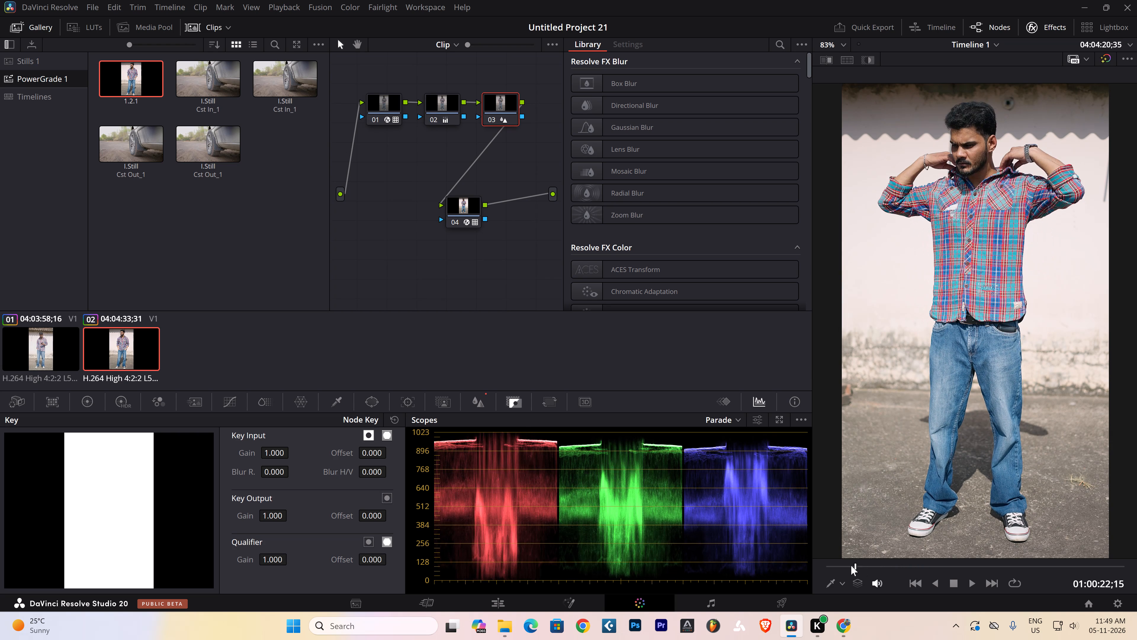
{"action": "left_click_drag", "start_coordinate": [851, 565], "coordinate": [860, 564]}
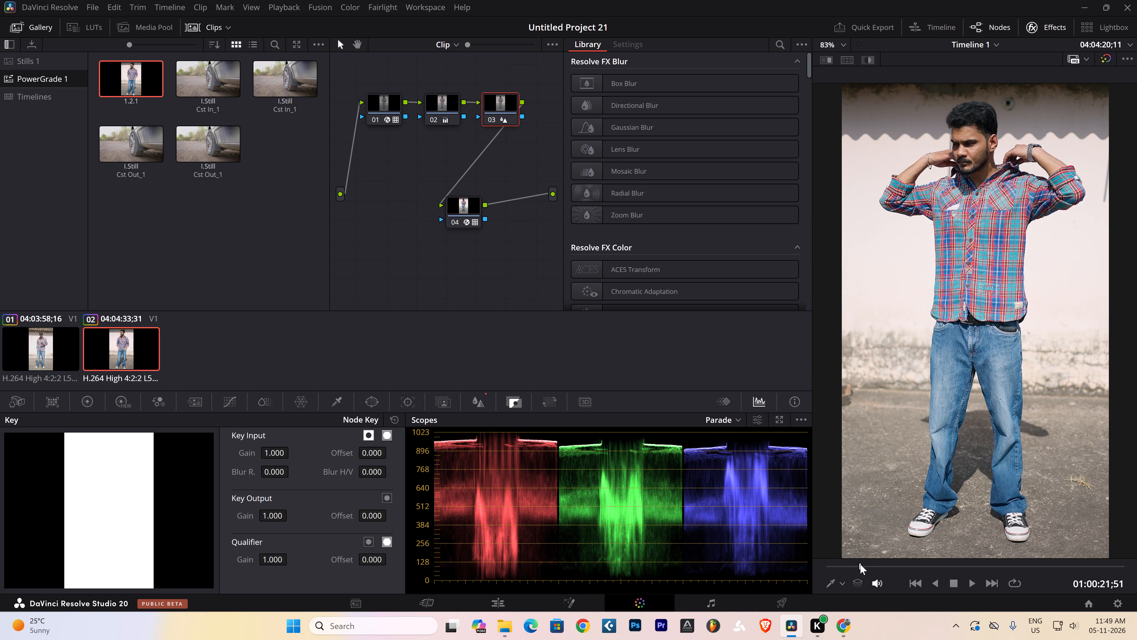
{"action": "left_click_drag", "start_coordinate": [860, 564], "coordinate": [871, 563]}
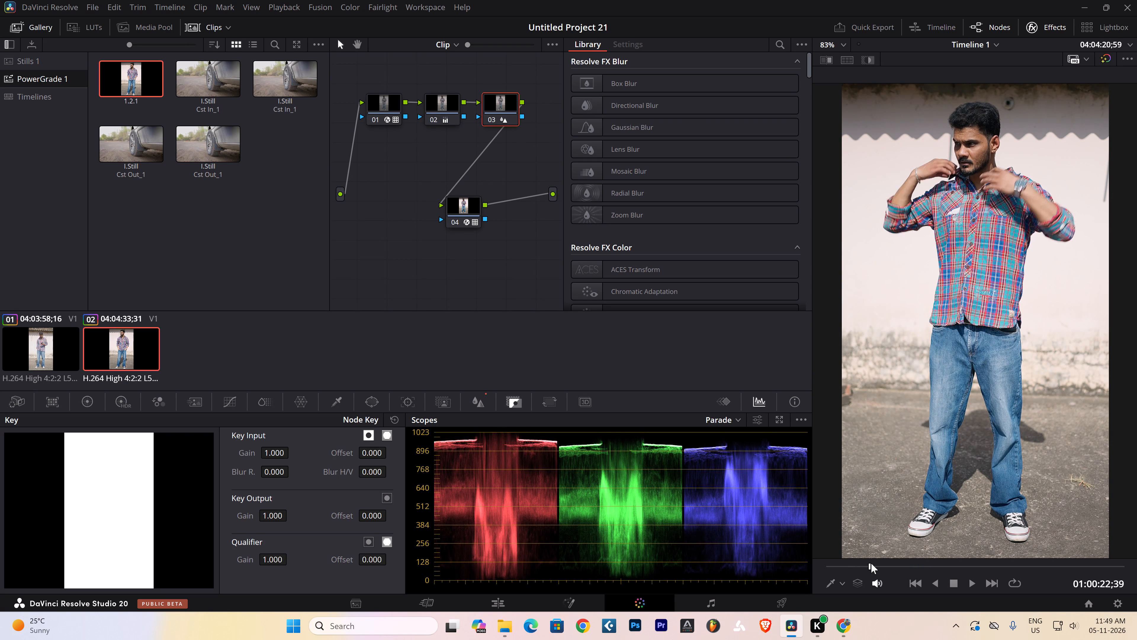
{"action": "left_click_drag", "start_coordinate": [871, 563], "coordinate": [900, 563]}
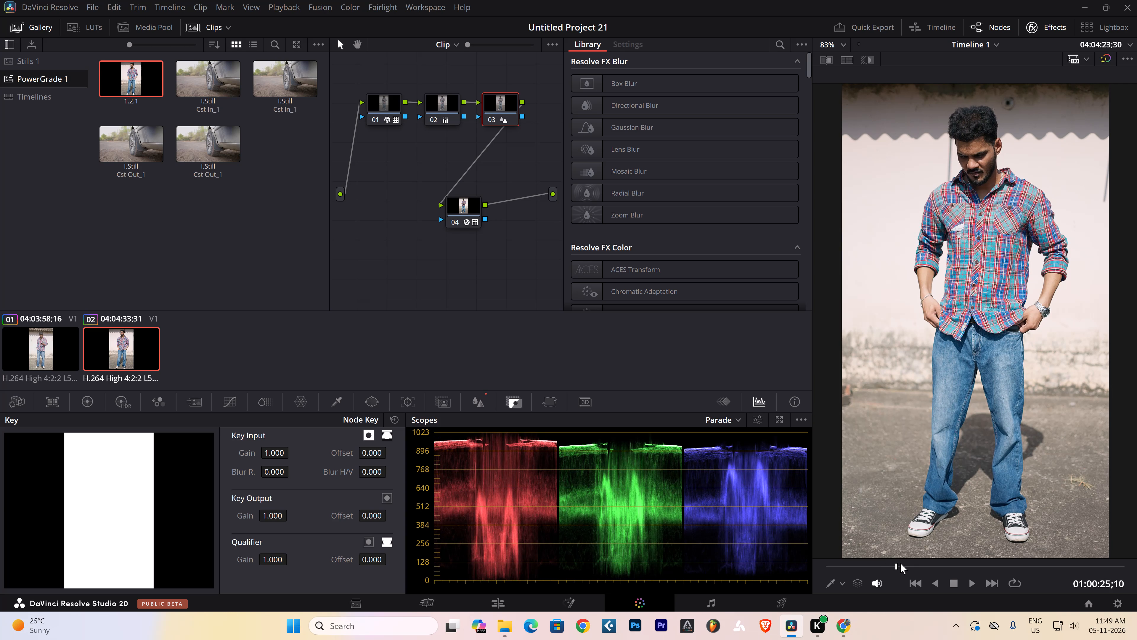
{"action": "left_click_drag", "start_coordinate": [900, 563], "coordinate": [923, 564]}
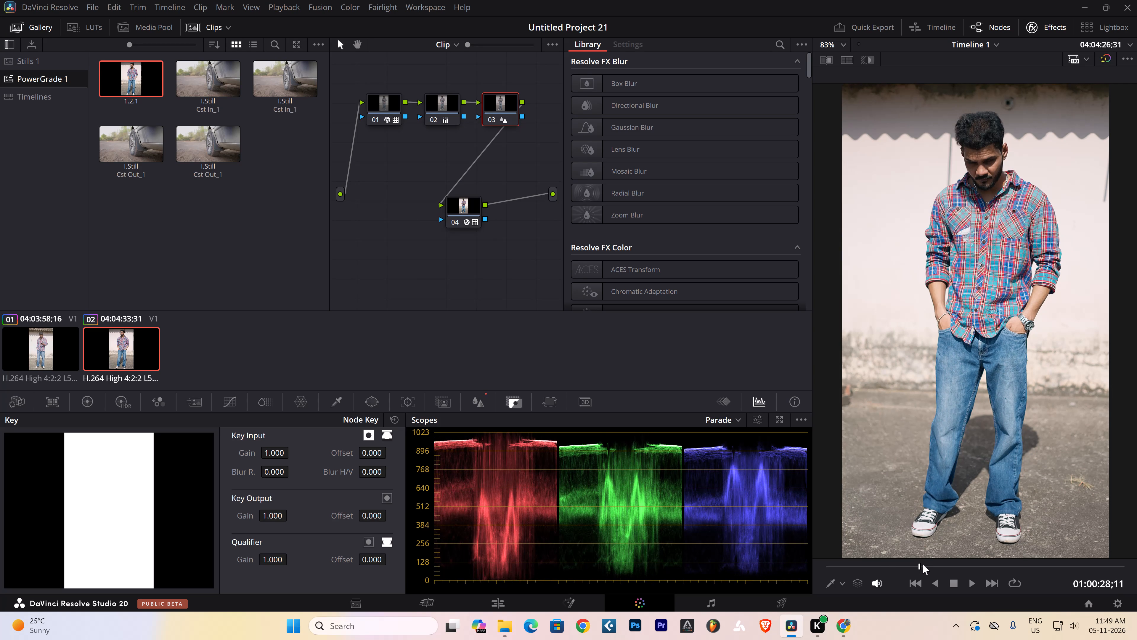
{"action": "left_click_drag", "start_coordinate": [923, 564], "coordinate": [952, 564]}
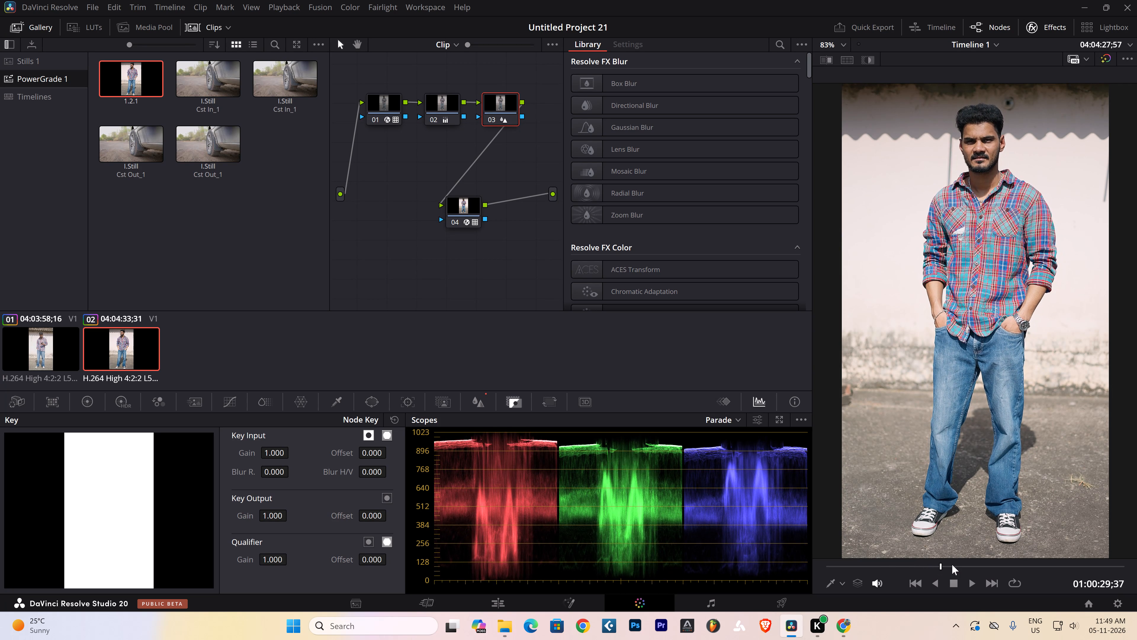
{"action": "left_click_drag", "start_coordinate": [952, 564], "coordinate": [994, 563]}
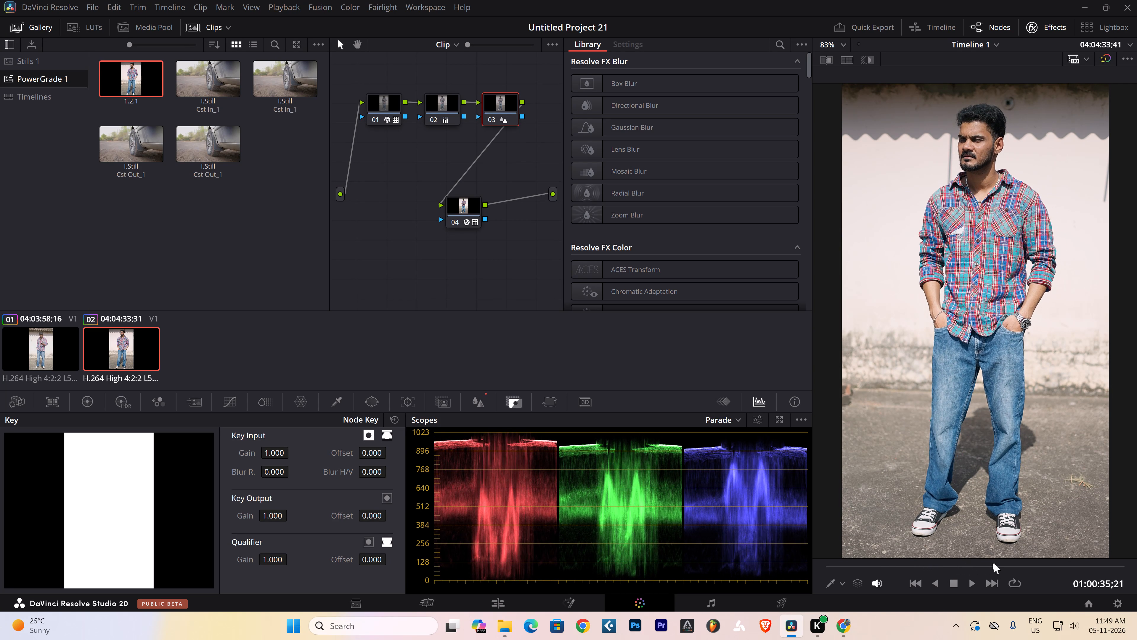
{"action": "left_click_drag", "start_coordinate": [994, 563], "coordinate": [983, 566]}
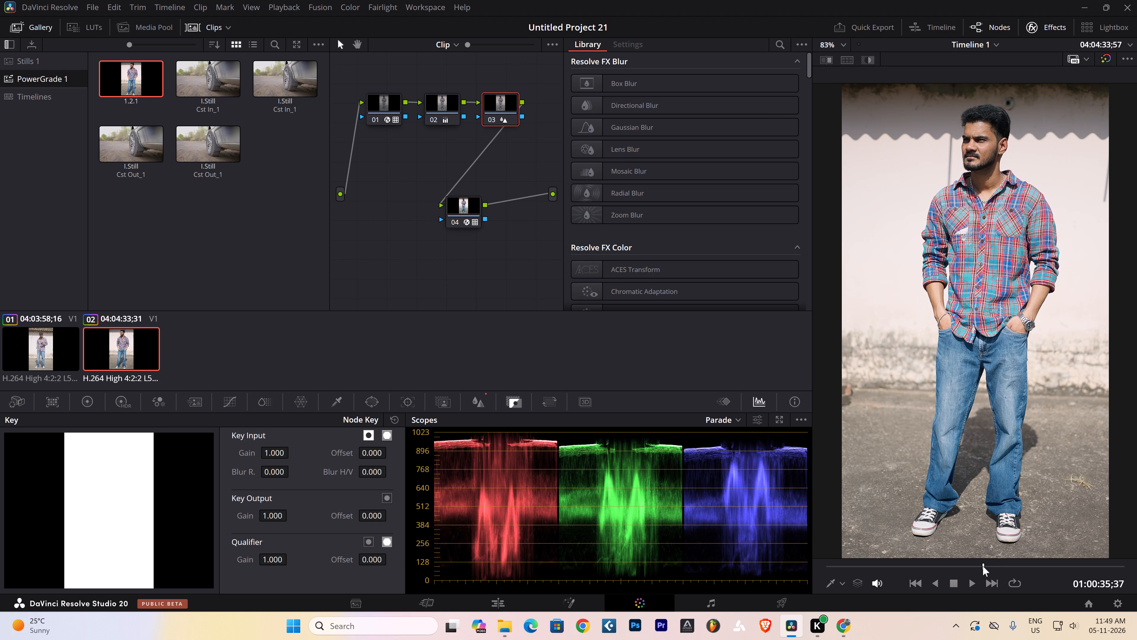
{"action": "left_click_drag", "start_coordinate": [983, 566], "coordinate": [982, 566]}
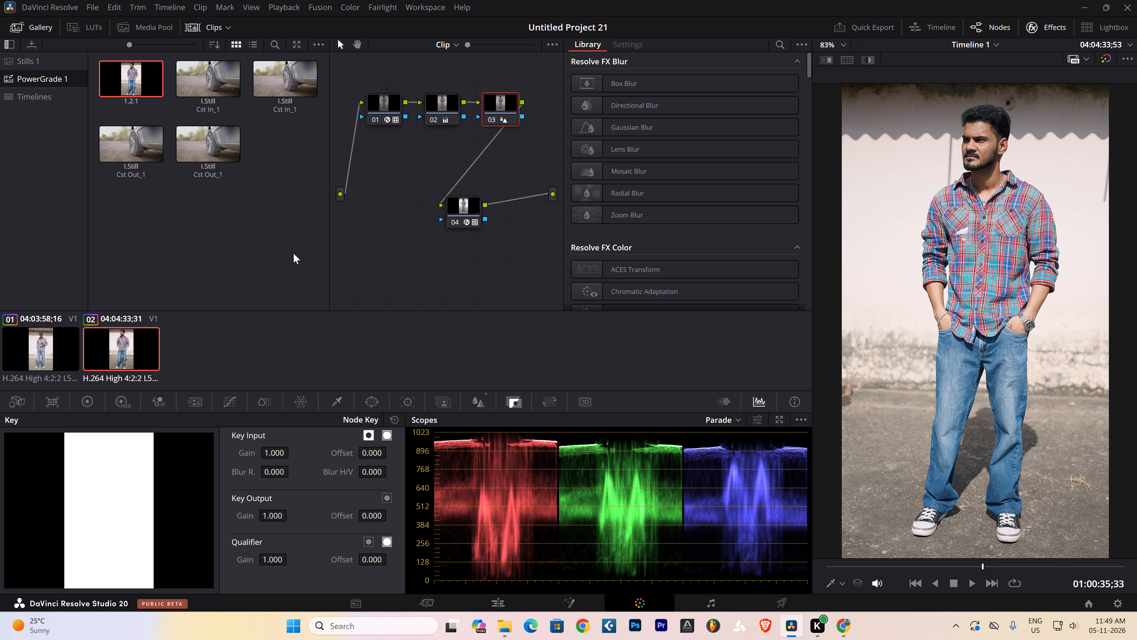
{"action": "left_click", "coordinate": [498, 624]}
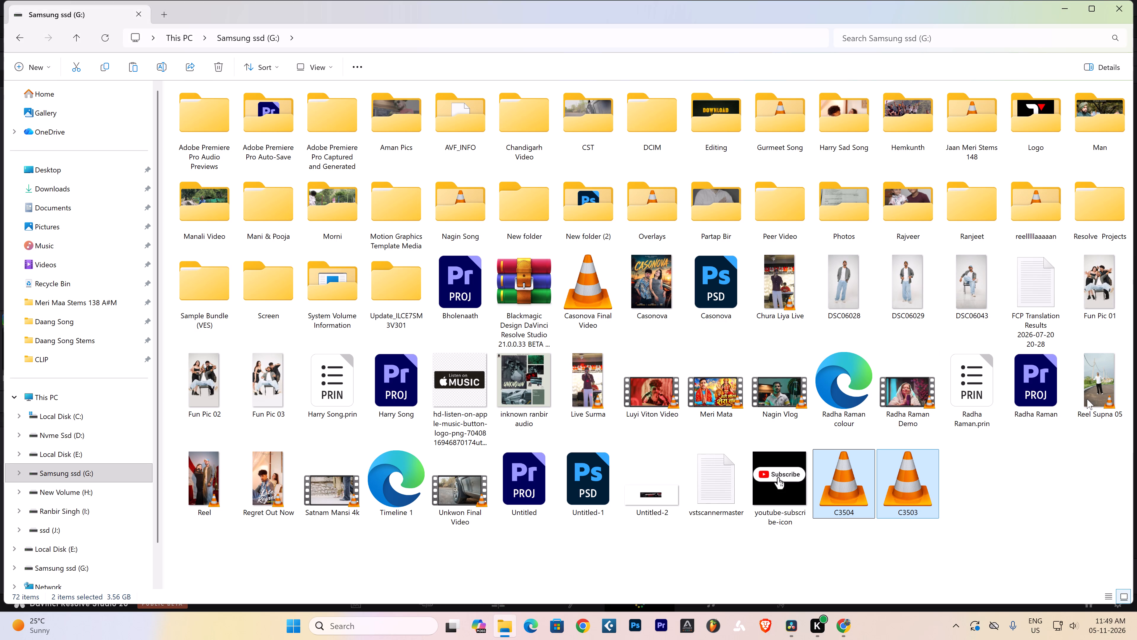
{"action": "left_click", "coordinate": [1059, 459]}
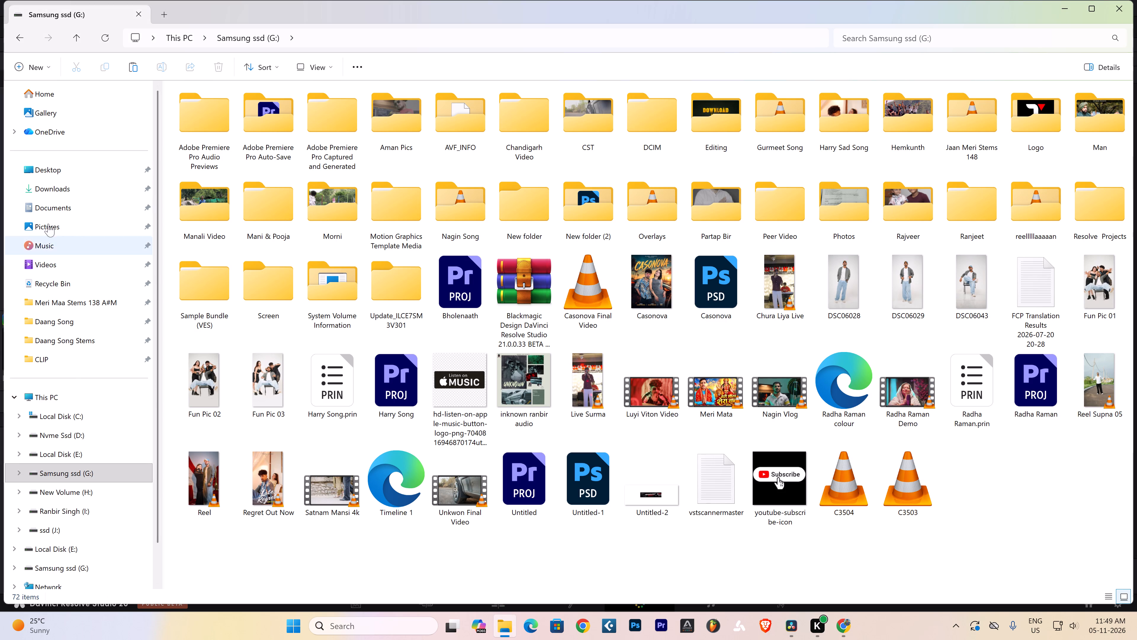
{"action": "left_click", "coordinate": [57, 171]}
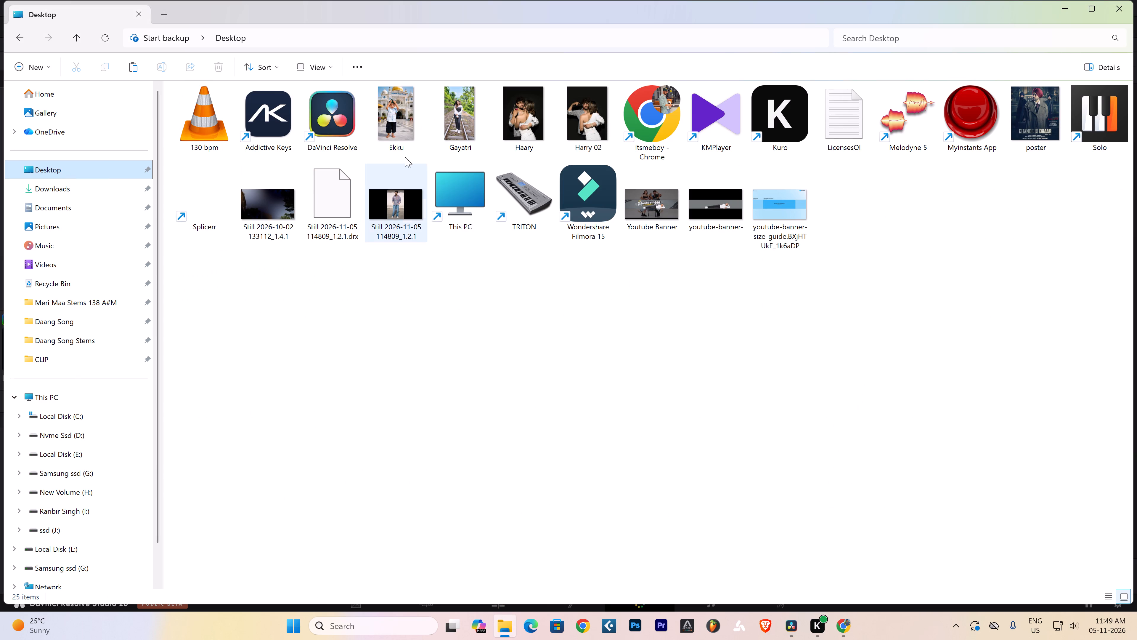
{"action": "double_click", "coordinate": [404, 196]}
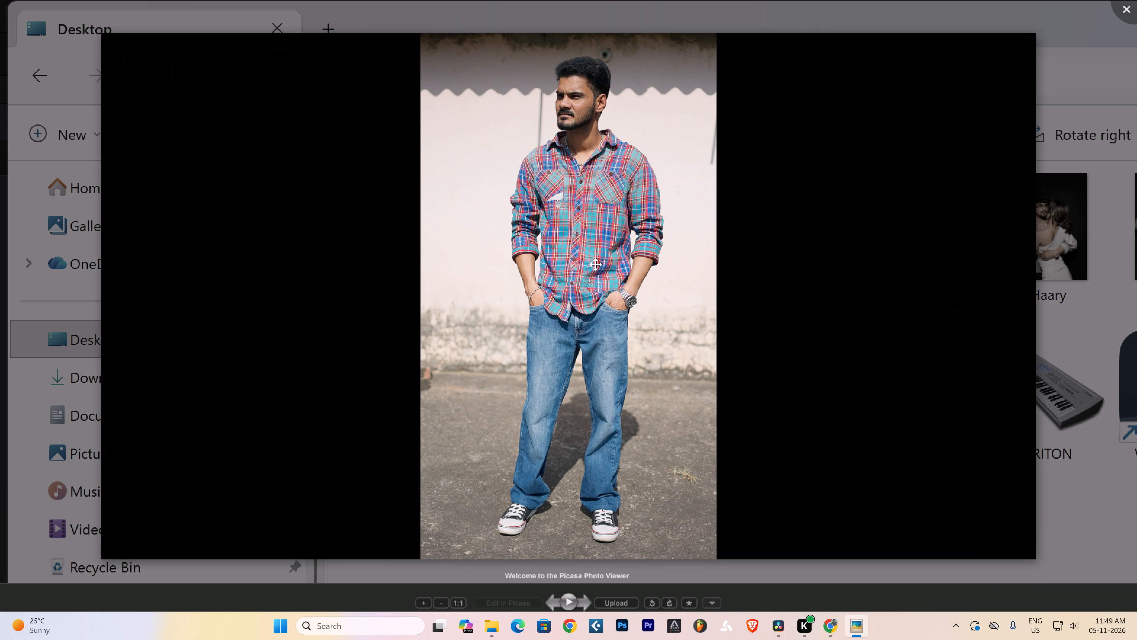
{"action": "scroll", "coordinate": [555, 341], "scroll_direction": "up", "scroll_amount": 4}
{"action": "scroll", "coordinate": [555, 341], "scroll_direction": "down", "scroll_amount": 1}
{"action": "scroll", "coordinate": [555, 341], "scroll_direction": "up", "scroll_amount": 1}
{"action": "left_click_drag", "start_coordinate": [556, 216], "coordinate": [520, 470]}
{"action": "scroll", "coordinate": [520, 411], "scroll_direction": "up", "scroll_amount": 2}
{"action": "scroll", "coordinate": [520, 411], "scroll_direction": "down", "scroll_amount": 1}
{"action": "scroll", "coordinate": [520, 411], "scroll_direction": "up", "scroll_amount": 2}
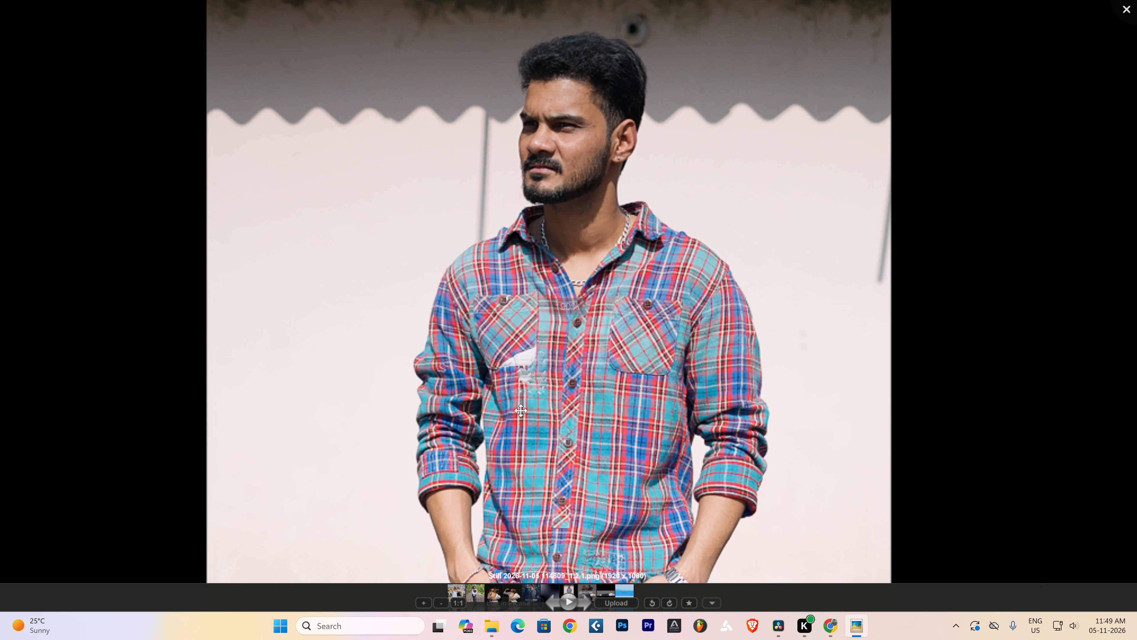
{"action": "left_click_drag", "start_coordinate": [515, 457], "coordinate": [446, 537]}
{"action": "double_click", "coordinate": [462, 476]}
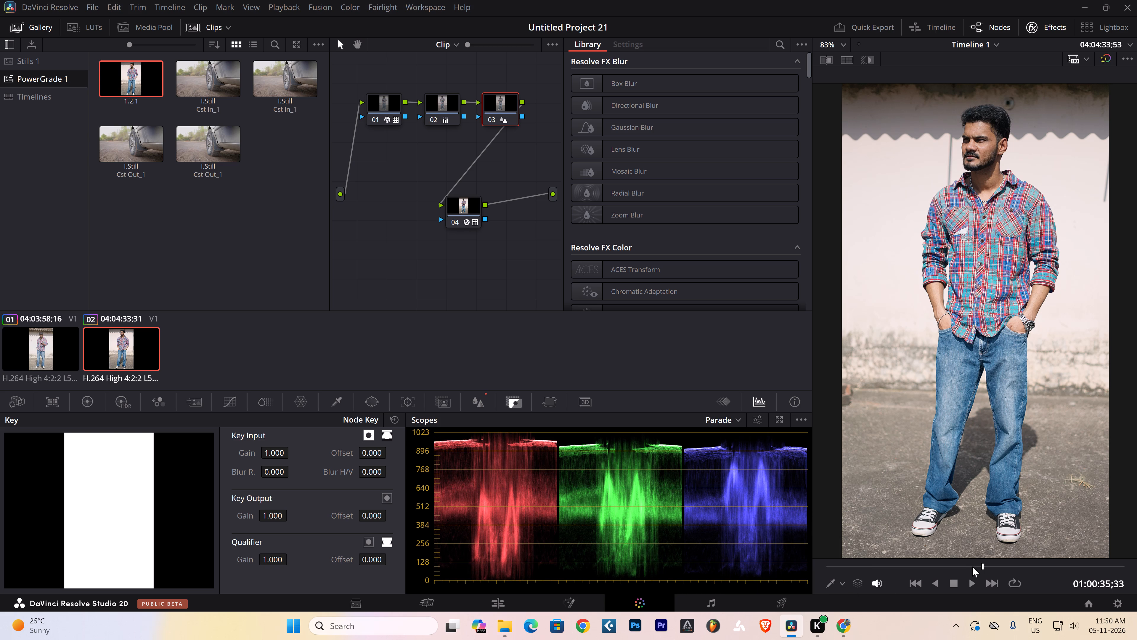
{"action": "left_click_drag", "start_coordinate": [981, 565], "coordinate": [974, 567]}
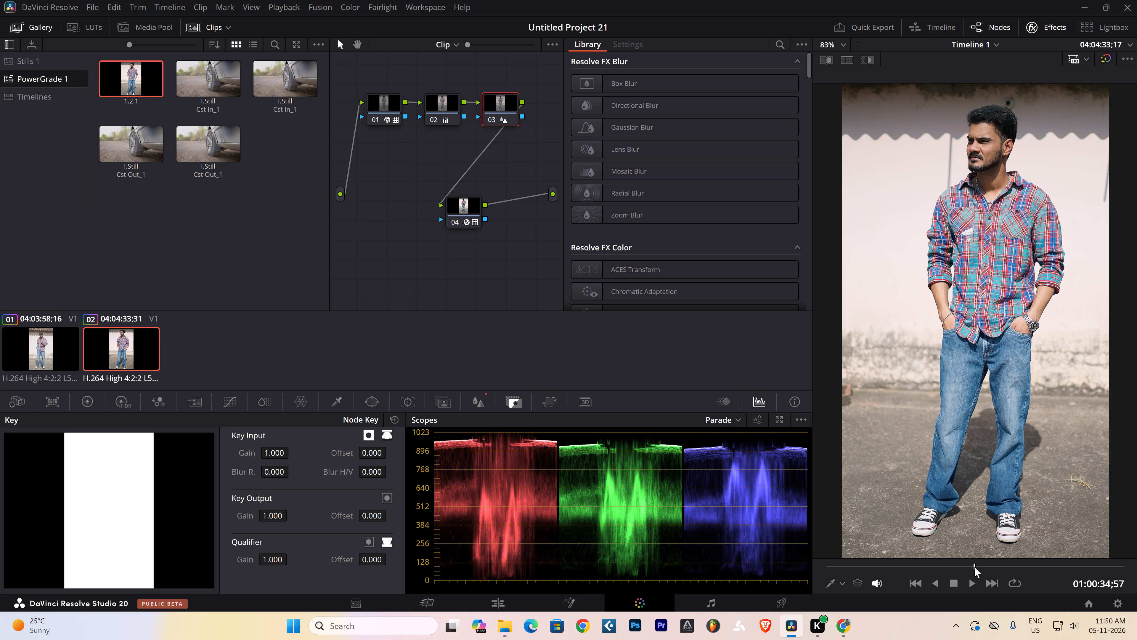
{"action": "left_click_drag", "start_coordinate": [974, 567], "coordinate": [975, 567]}
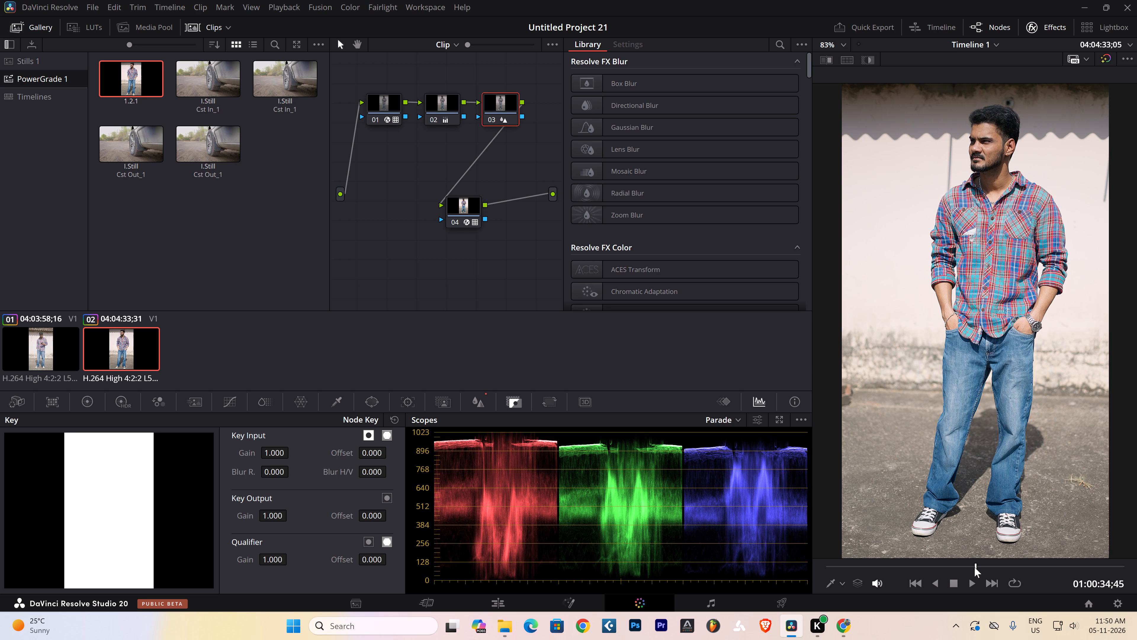
{"action": "left_click", "coordinate": [976, 569]}
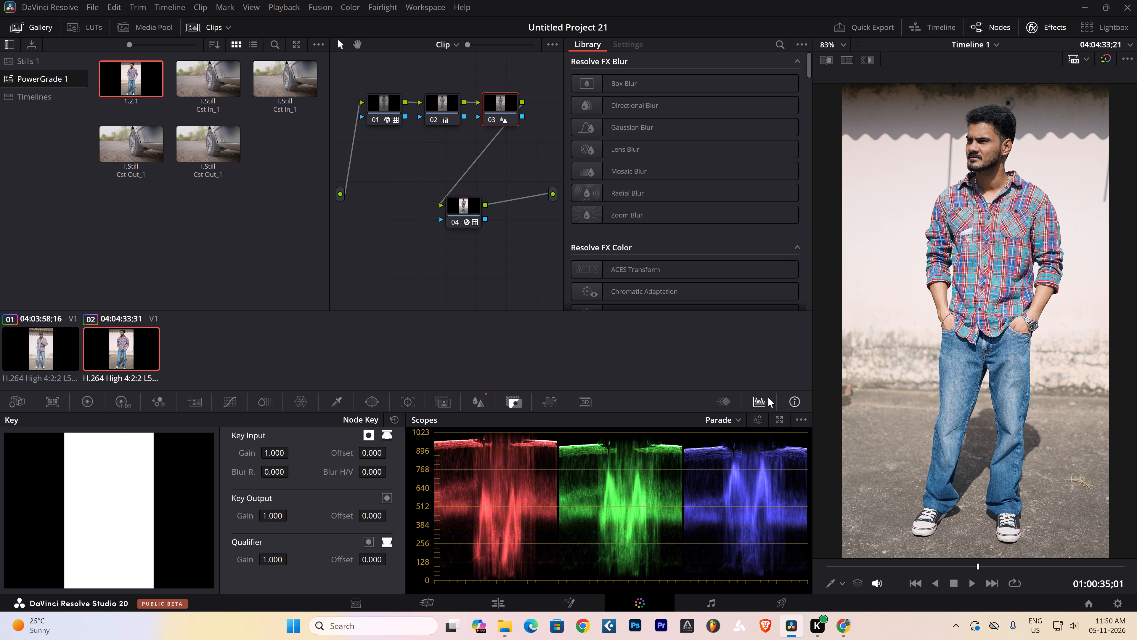
Set the blur radius of node 03 on the second clip to 0.48 for all three colour channels.
{"action": "left_click", "coordinate": [481, 404]}
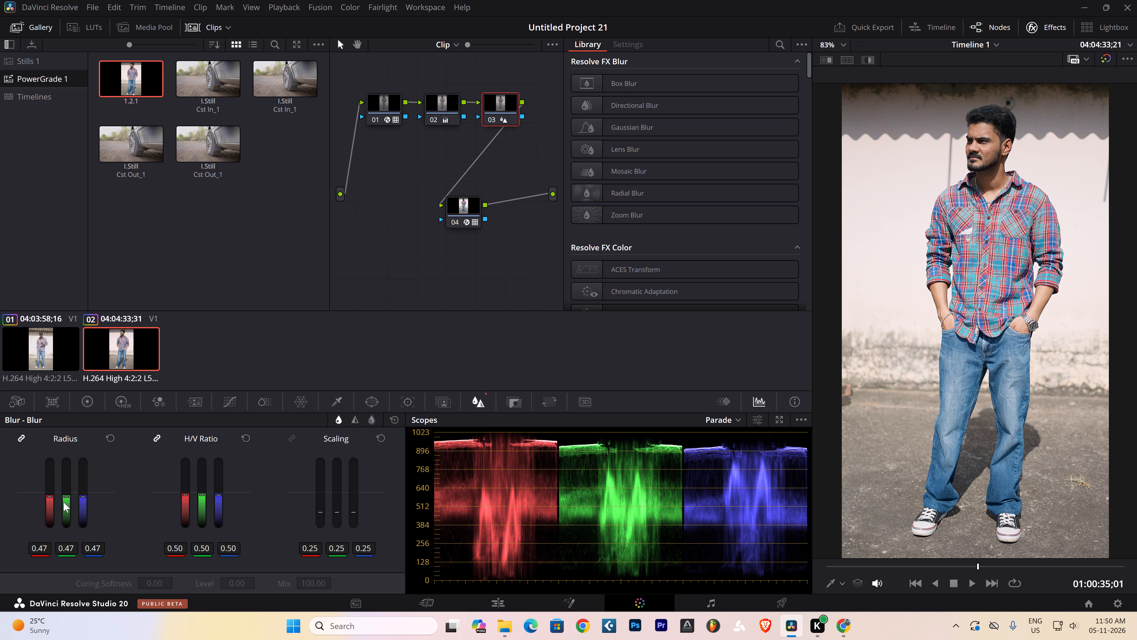
{"action": "left_click", "coordinate": [82, 495]}
{"action": "left_click_drag", "start_coordinate": [82, 494], "coordinate": [86, 492]}
{"action": "left_click_drag", "start_coordinate": [86, 492], "coordinate": [87, 492]}
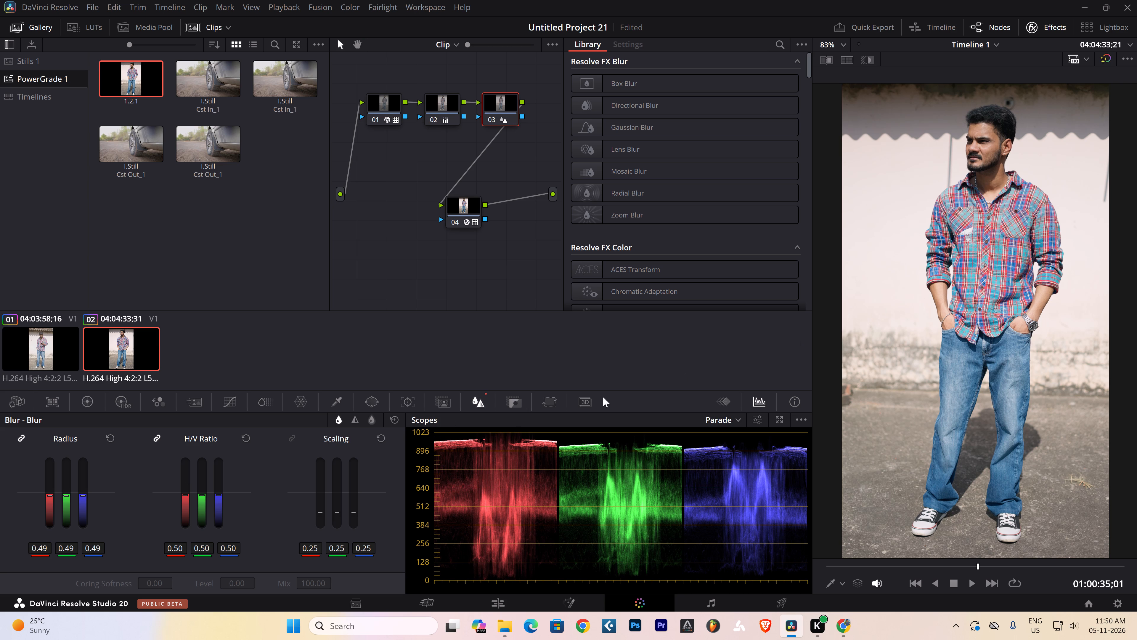
{"action": "left_click", "coordinate": [83, 495]}
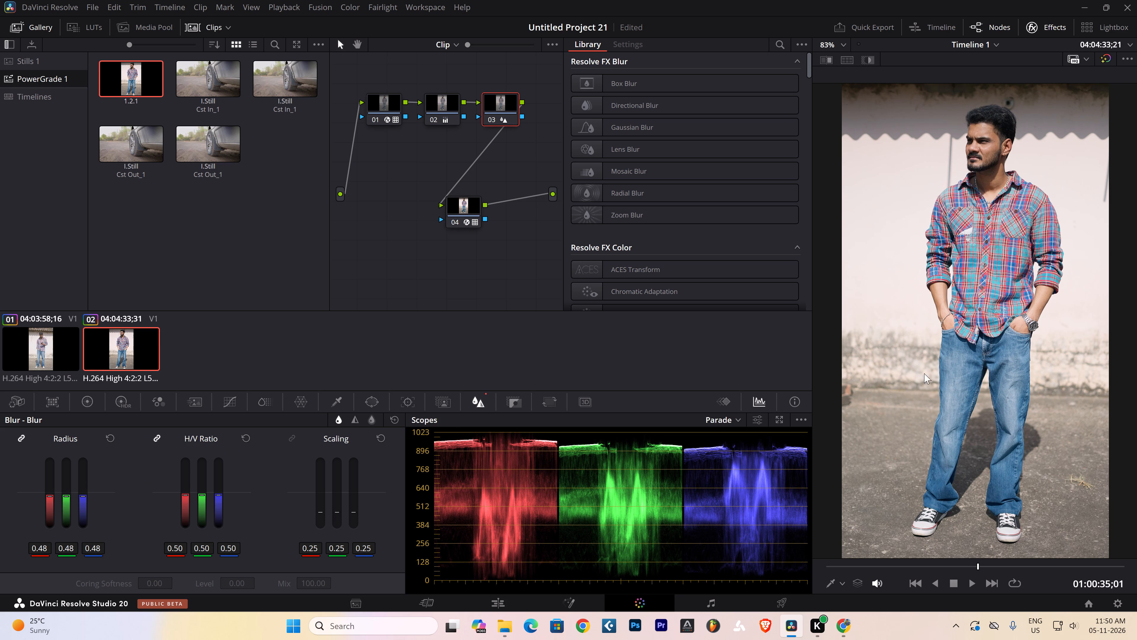
View the second clip's current frame full screen.
{"action": "right_click", "coordinate": [979, 185]}
{"action": "left_click", "coordinate": [978, 379]}
{"action": "key", "text": "ctrl+f"}
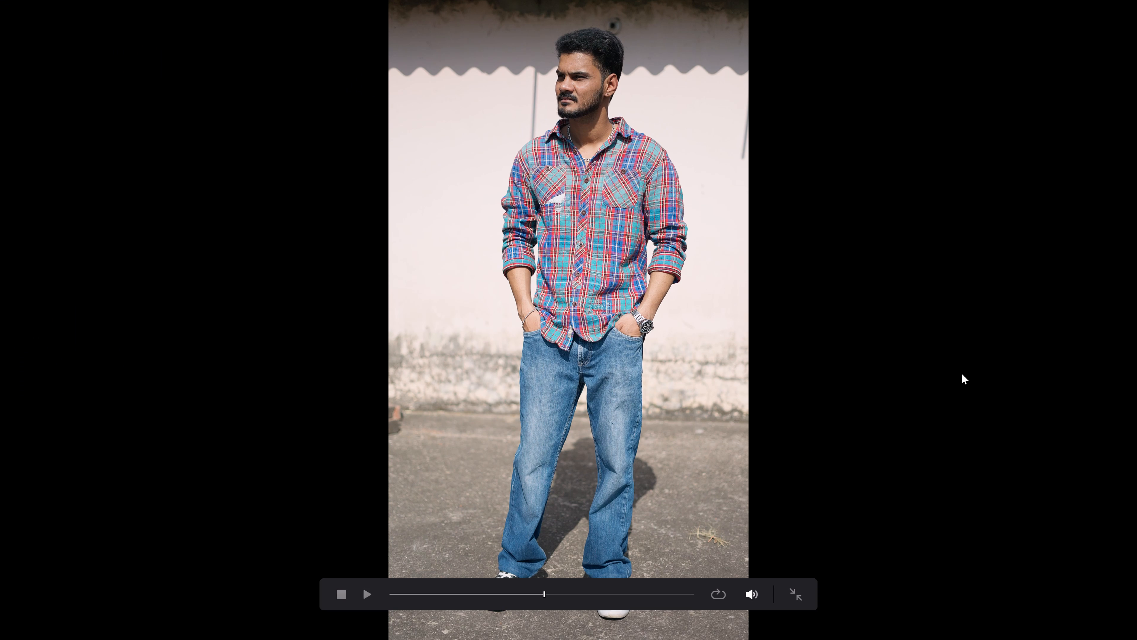
Leave the full-screen view and grab a still of the second clip's current frame into PowerGrade 1.
{"action": "key", "text": "Escape"}
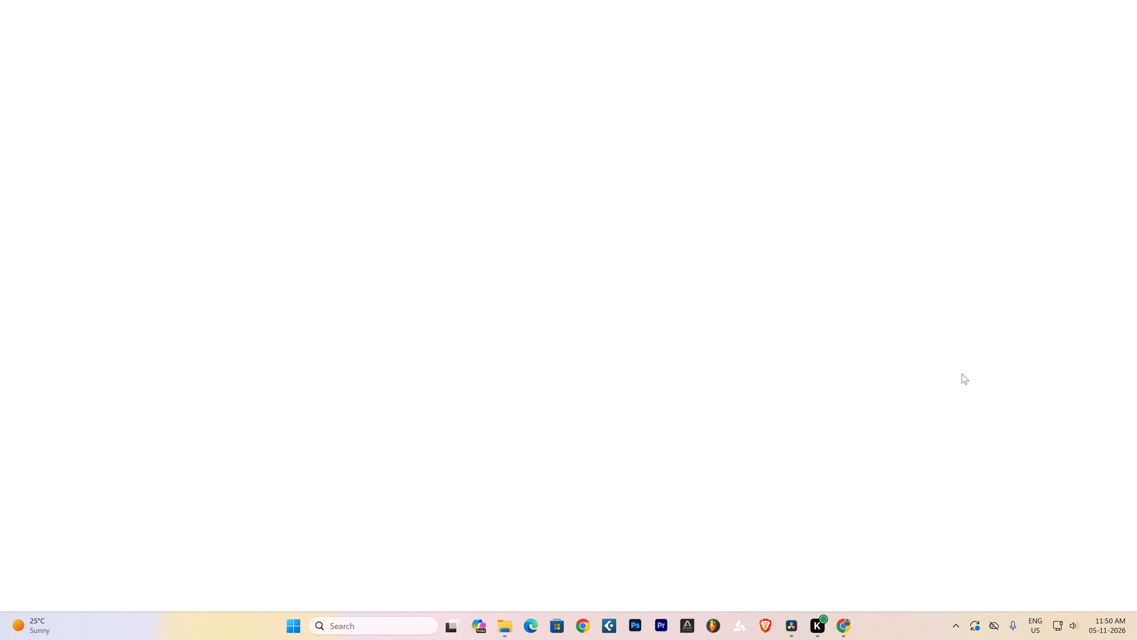
{"action": "right_click", "coordinate": [999, 288]}
{"action": "left_click", "coordinate": [1017, 298]}
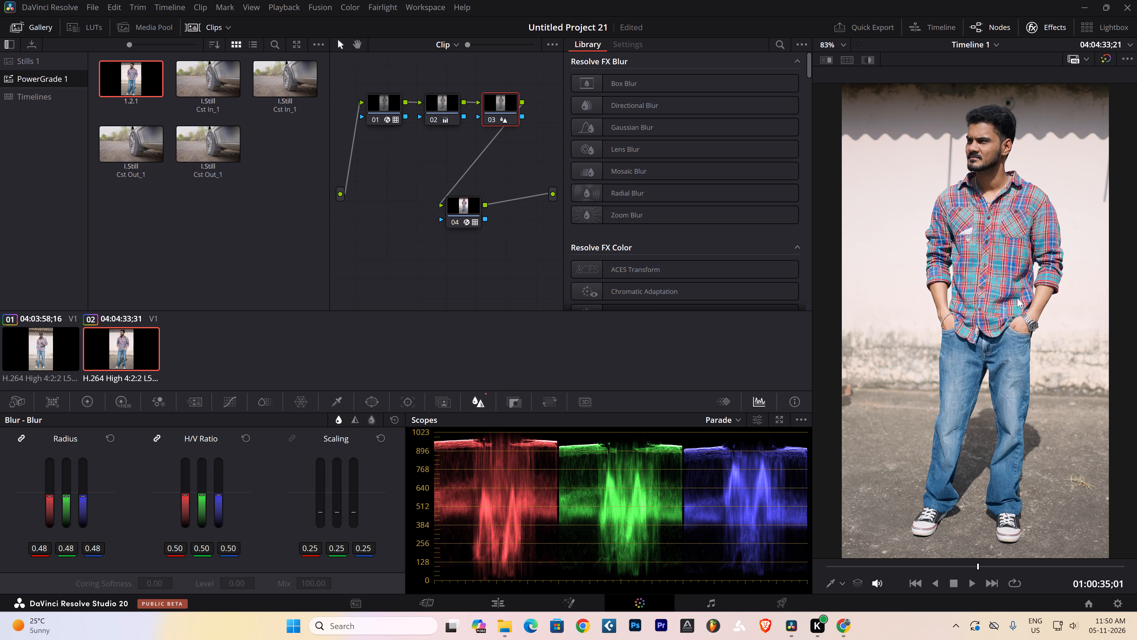
Export the newly grabbed still to the Desktop as a PNG file named ranbir.
{"action": "right_click", "coordinate": [128, 68]}
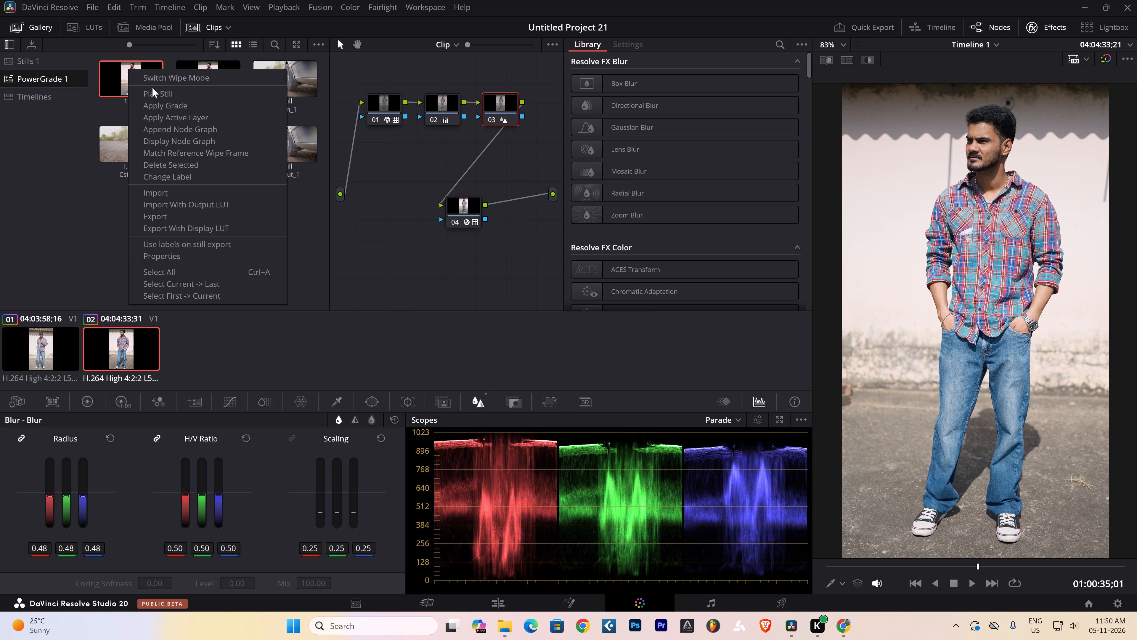
{"action": "left_click", "coordinate": [175, 220]}
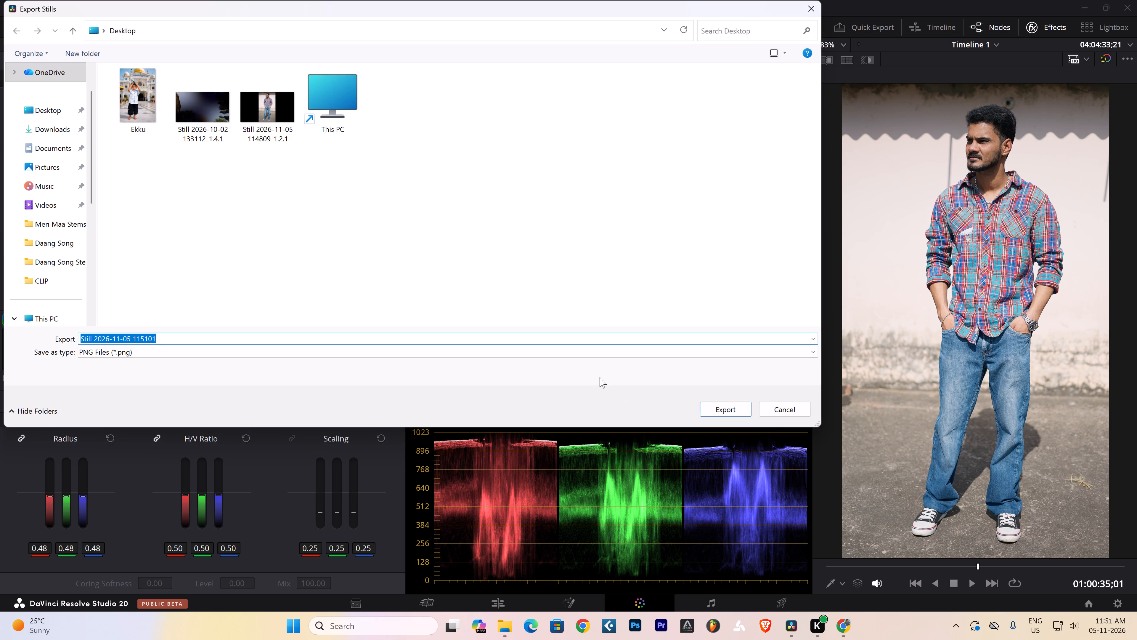
{"action": "left_click_drag", "start_coordinate": [184, 338], "coordinate": [69, 335]}
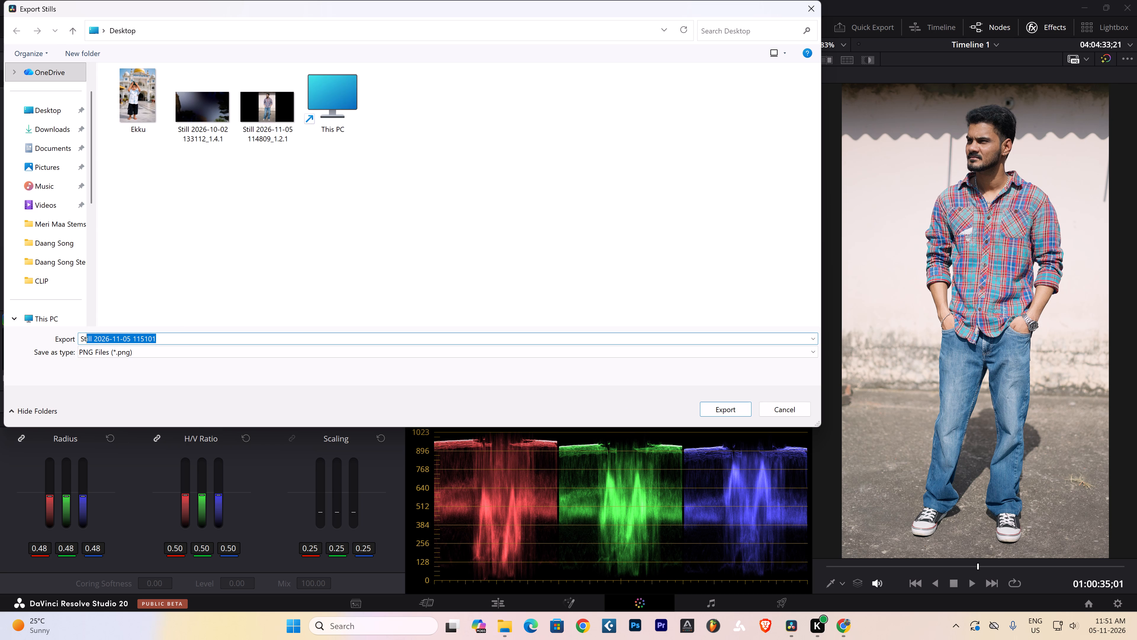
{"action": "left_click_drag", "start_coordinate": [69, 335], "coordinate": [0, 340]}
{"action": "type", "text": "ranbir"}
{"action": "key", "text": "Return"}
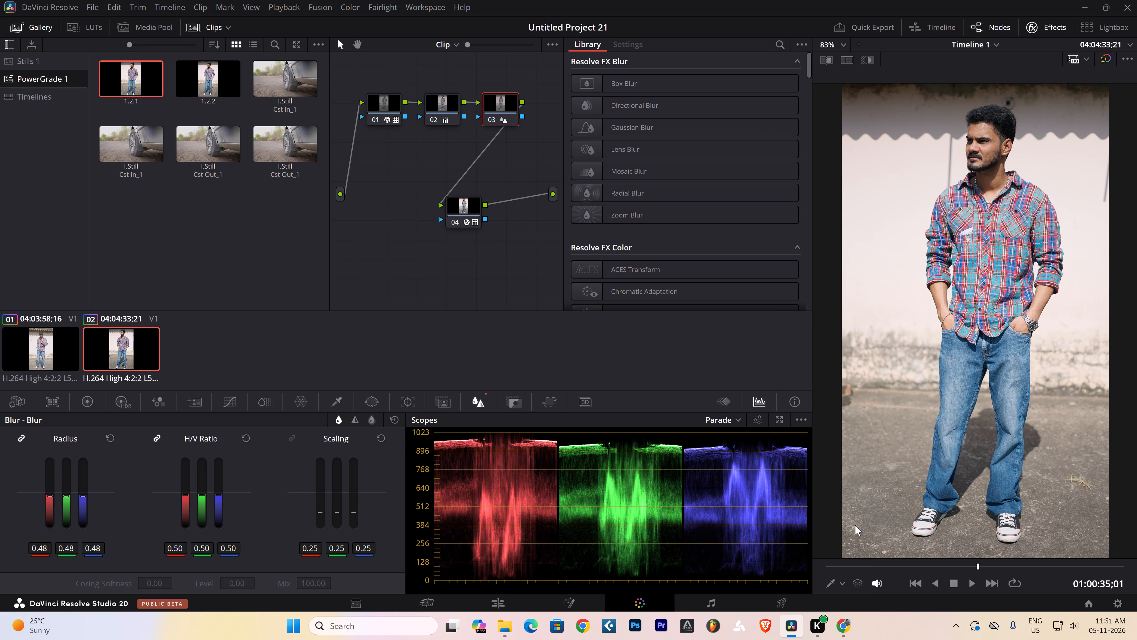
{"action": "left_click", "coordinate": [841, 626]}
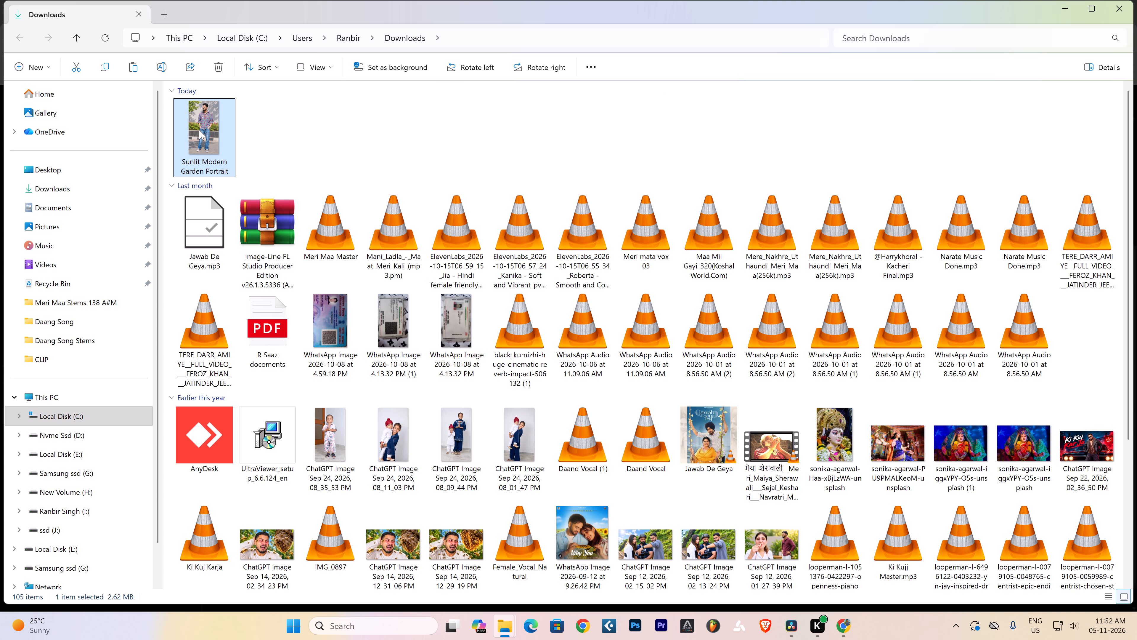
{"action": "left_click", "coordinate": [199, 130]}
{"action": "left_click", "coordinate": [199, 129]}
{"action": "scroll", "coordinate": [618, 274], "scroll_direction": "up", "scroll_amount": 7}
{"action": "left_click_drag", "start_coordinate": [579, 165], "coordinate": [576, 415]}
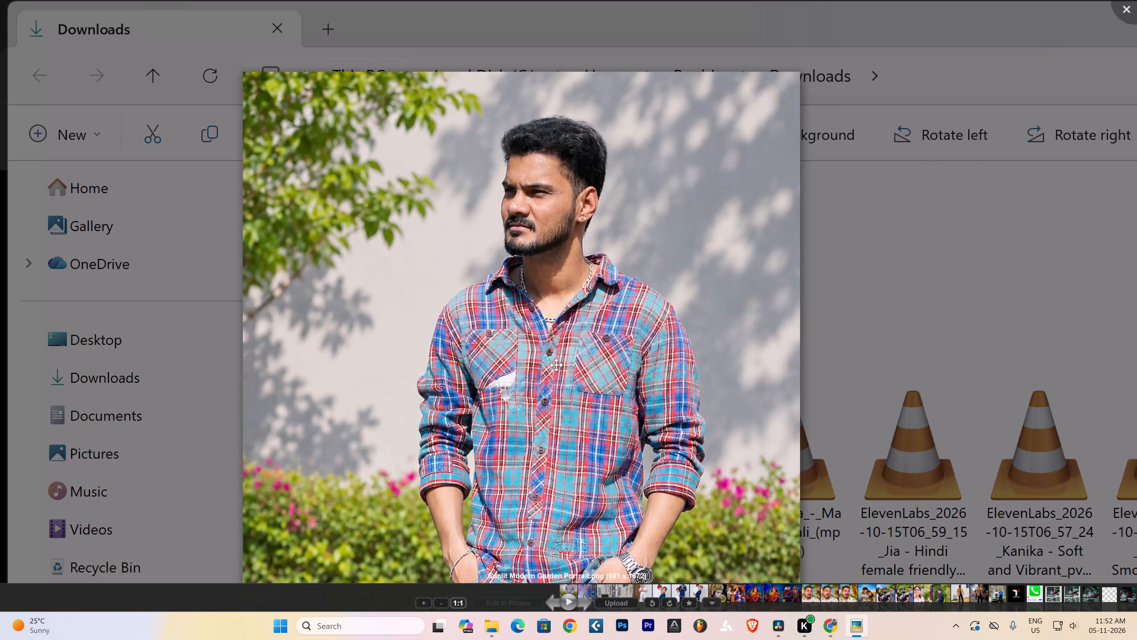
{"action": "scroll", "coordinate": [534, 341], "scroll_direction": "up", "scroll_amount": 6}
{"action": "left_click_drag", "start_coordinate": [522, 247], "coordinate": [479, 508]}
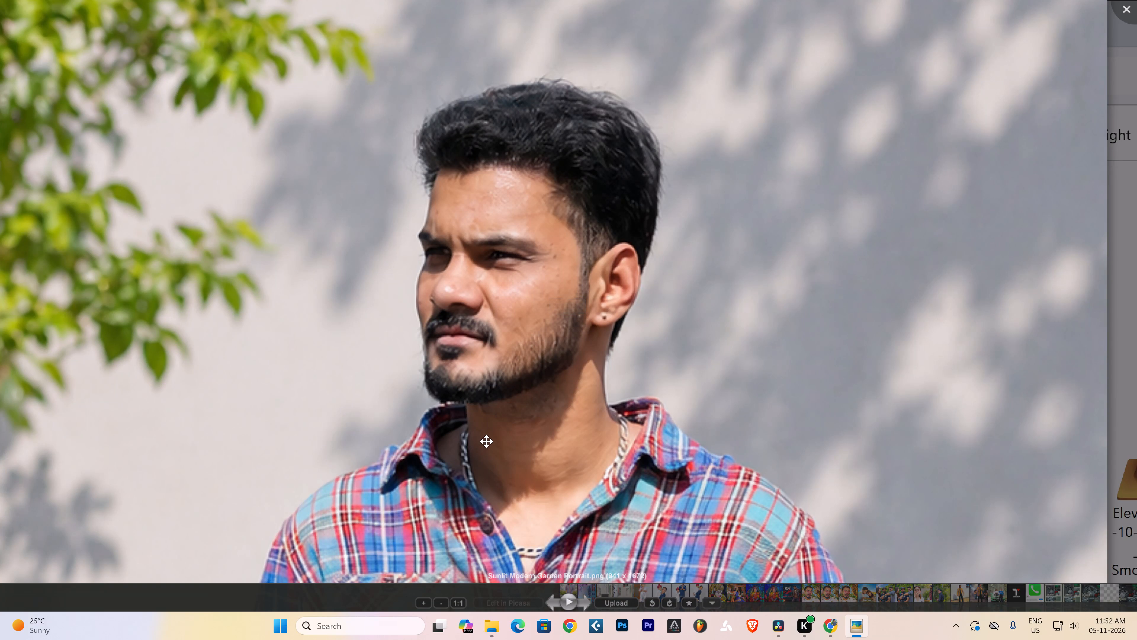
{"action": "scroll", "coordinate": [491, 435], "scroll_direction": "up", "scroll_amount": 2}
{"action": "scroll", "coordinate": [491, 435], "scroll_direction": "down", "scroll_amount": 1}
{"action": "scroll", "coordinate": [491, 435], "scroll_direction": "up", "scroll_amount": 1}
{"action": "scroll", "coordinate": [491, 435], "scroll_direction": "down", "scroll_amount": 6}
{"action": "double_click", "coordinate": [491, 435]}
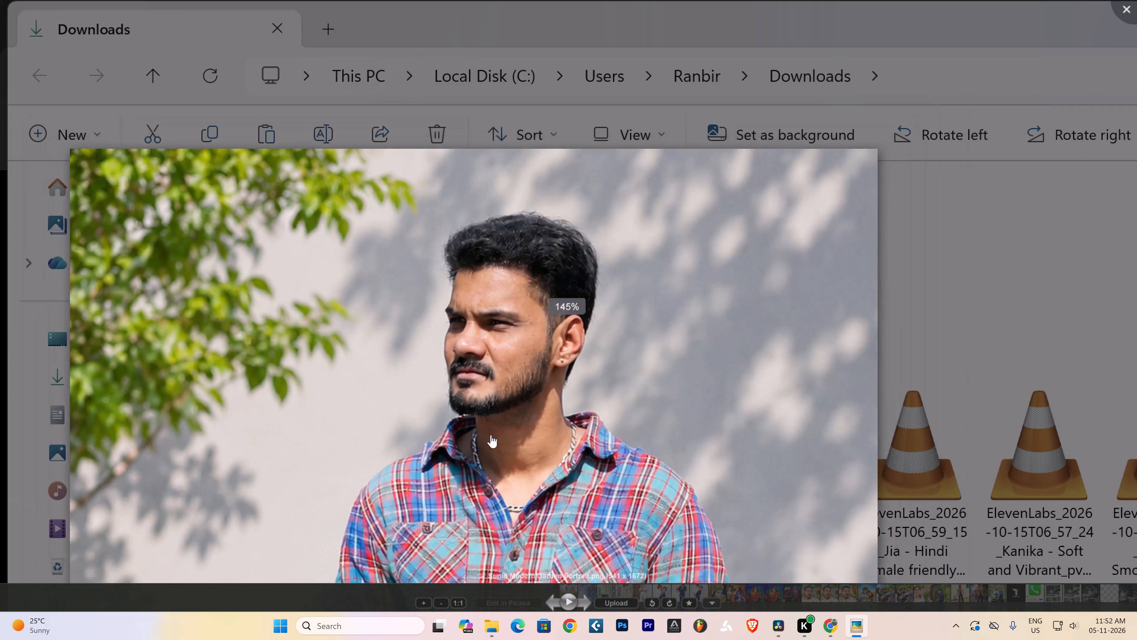
{"action": "scroll", "coordinate": [603, 379], "scroll_direction": "up", "scroll_amount": 4}
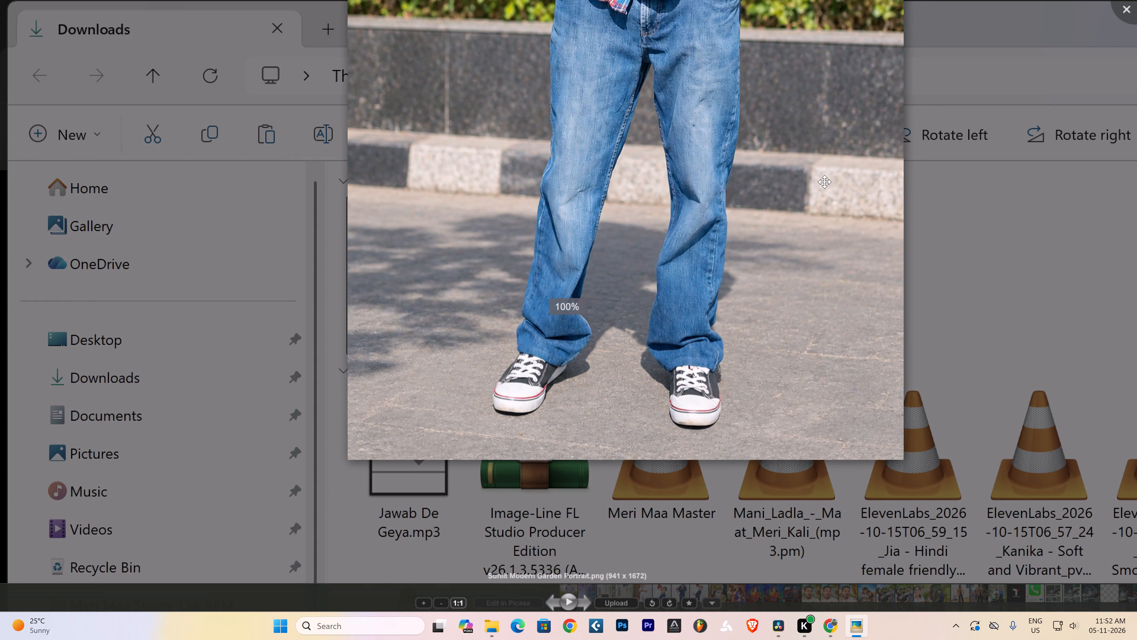
{"action": "left_click_drag", "start_coordinate": [766, 188], "coordinate": [691, 434]}
{"action": "left_click_drag", "start_coordinate": [689, 281], "coordinate": [689, 418]}
{"action": "scroll", "coordinate": [701, 327], "scroll_direction": "down", "scroll_amount": 5}
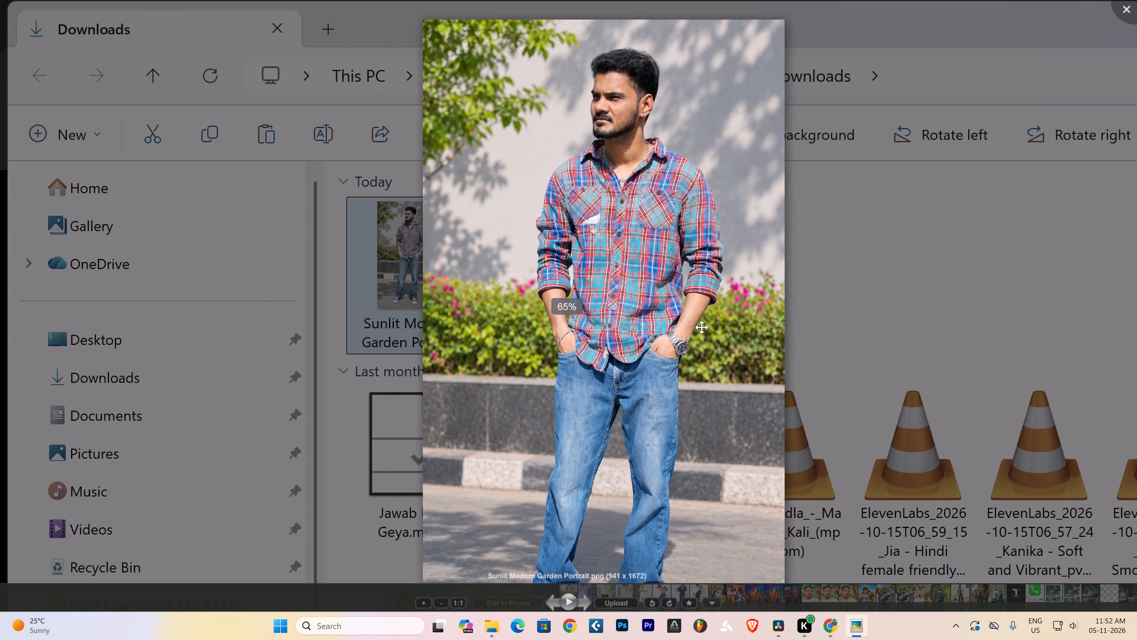
{"action": "left_click", "coordinate": [1130, 8]}
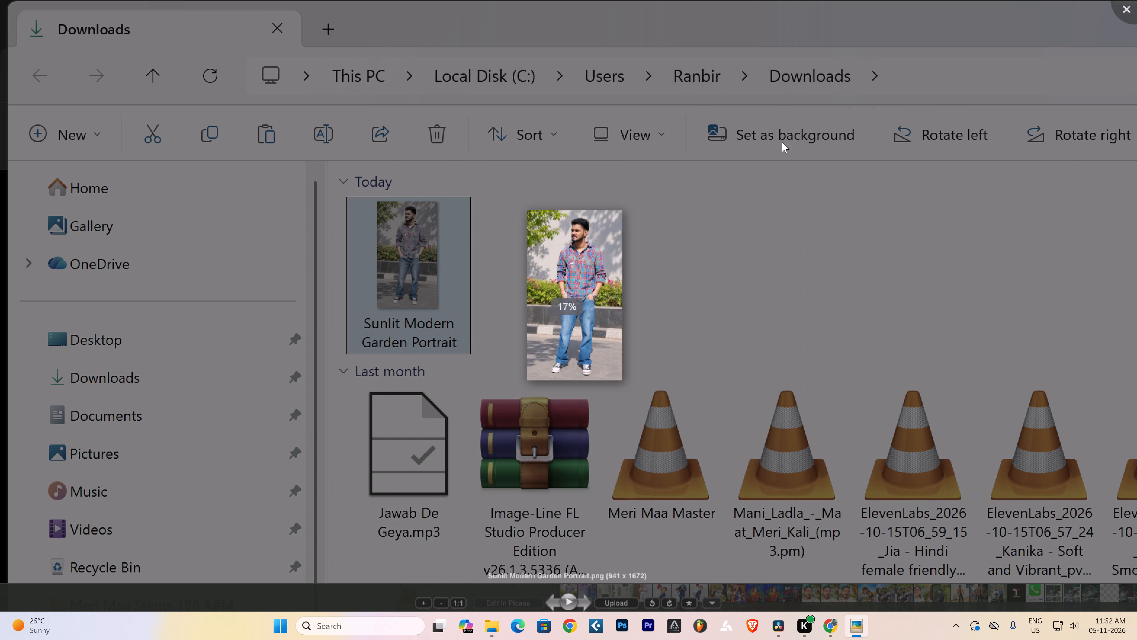
Open the downloaded Sunlit Modern Garden Portrait from the Downloads folder in Photoshop.
{"action": "left_click", "coordinate": [788, 625]}
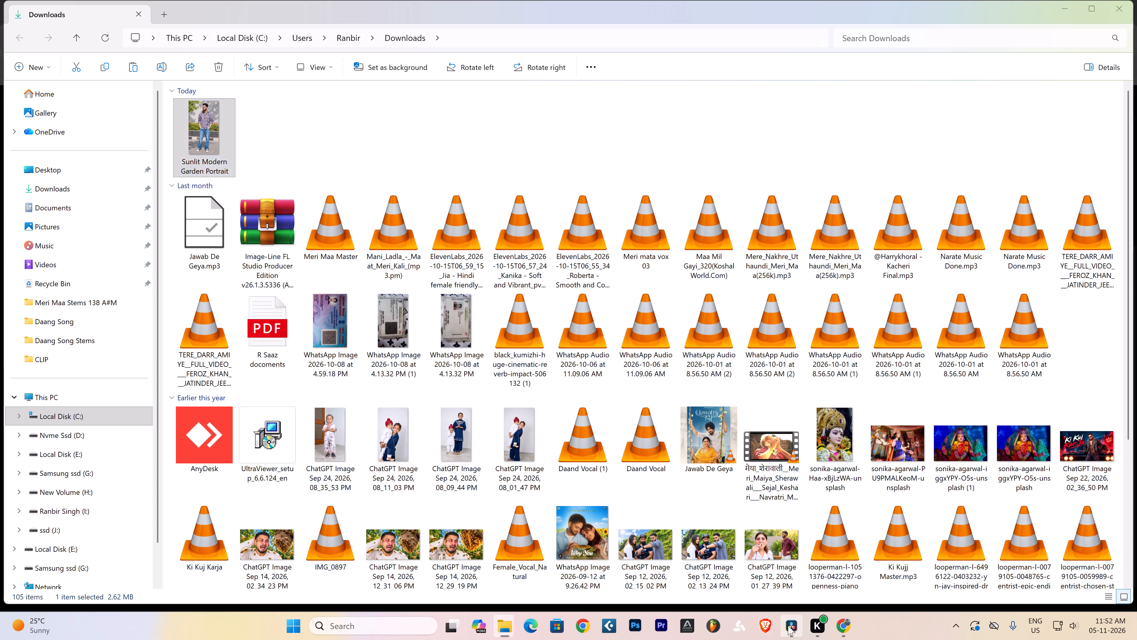
{"action": "left_click", "coordinate": [1130, 2]}
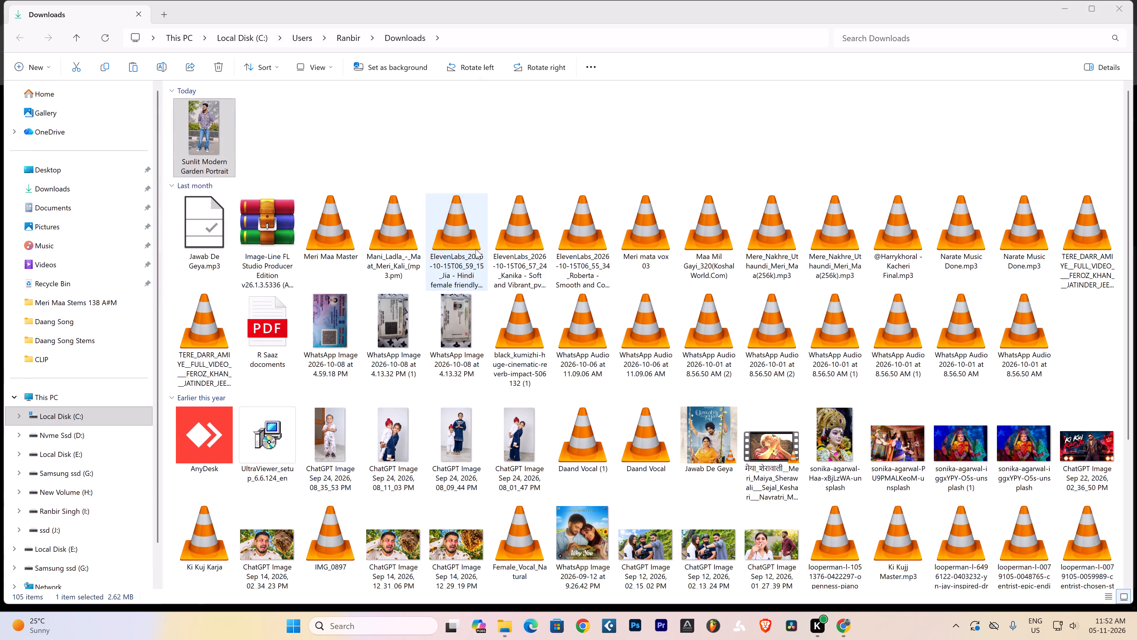
{"action": "right_click", "coordinate": [211, 134]}
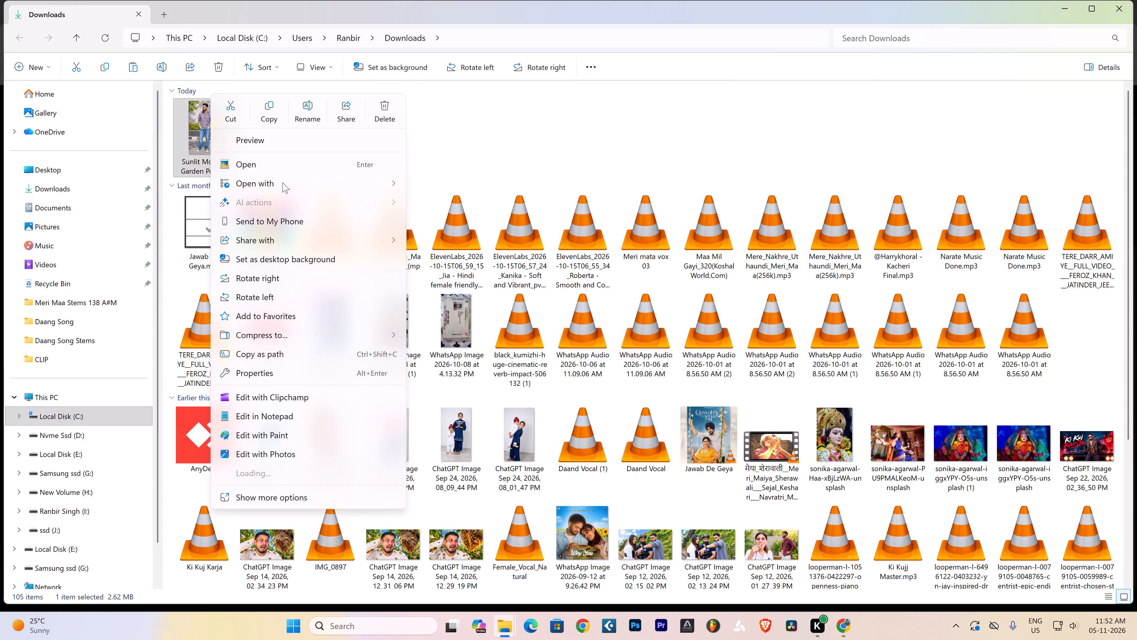
{"action": "left_click", "coordinate": [449, 183]}
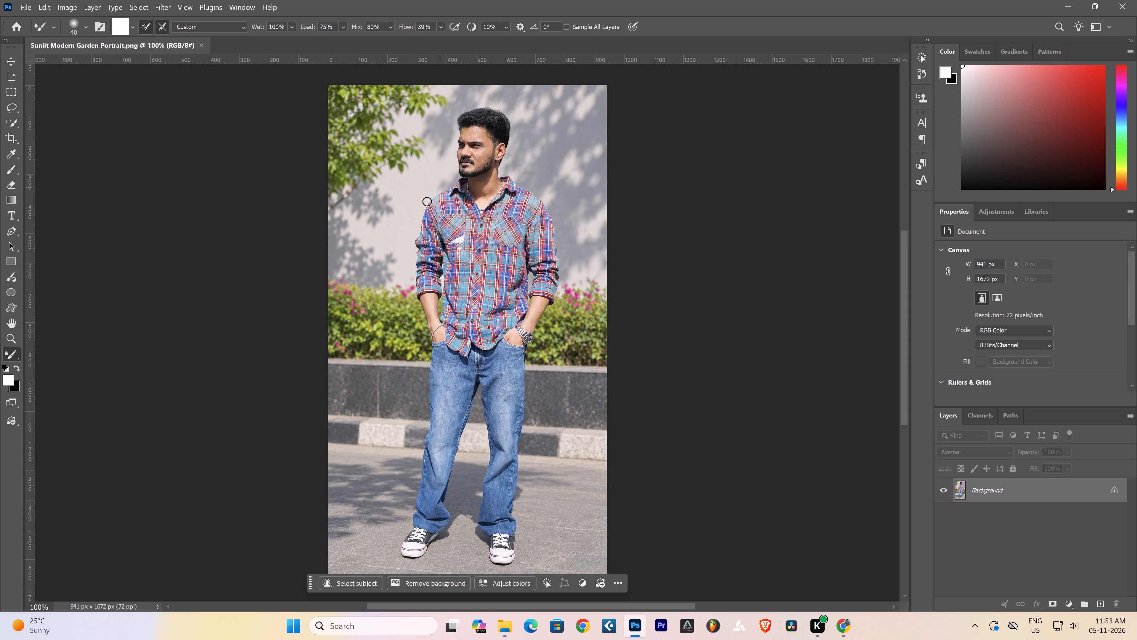
Duplicate the Background layer of the garden portrait.
{"action": "left_click", "coordinate": [1023, 536]}
{"action": "left_click", "coordinate": [1015, 495]}
{"action": "key", "text": "ctrl+j"}
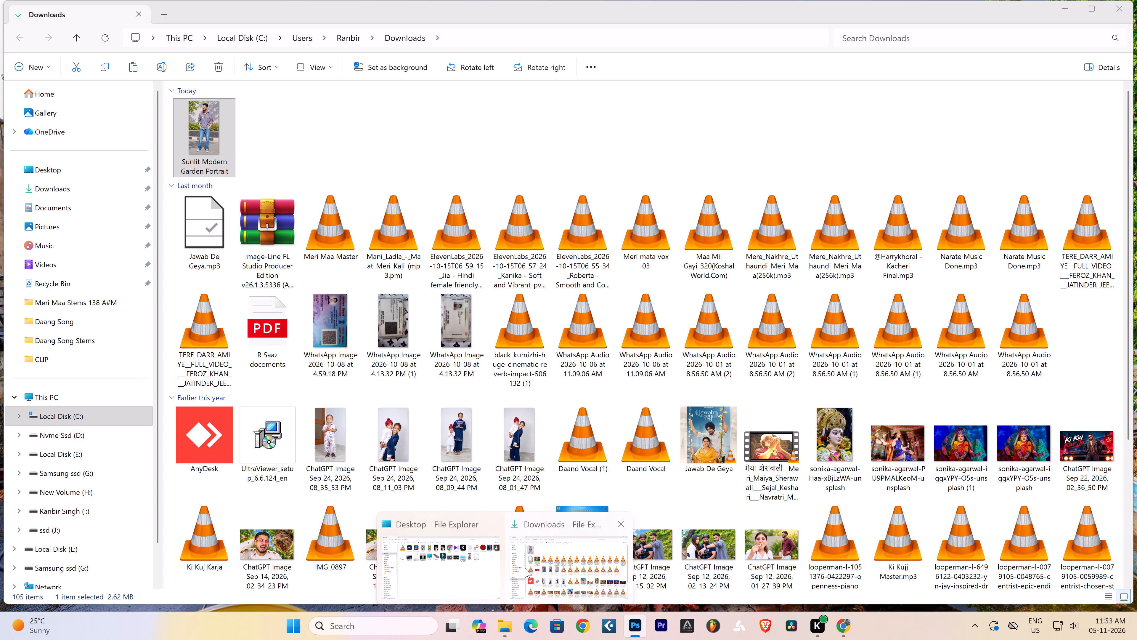
Place the ranbir_1.2.1 image from the Desktop folder into the portrait document and scale it to about 116% so it fills the canvas.
{"action": "left_click", "coordinate": [485, 568]}
{"action": "left_click", "coordinate": [470, 454]}
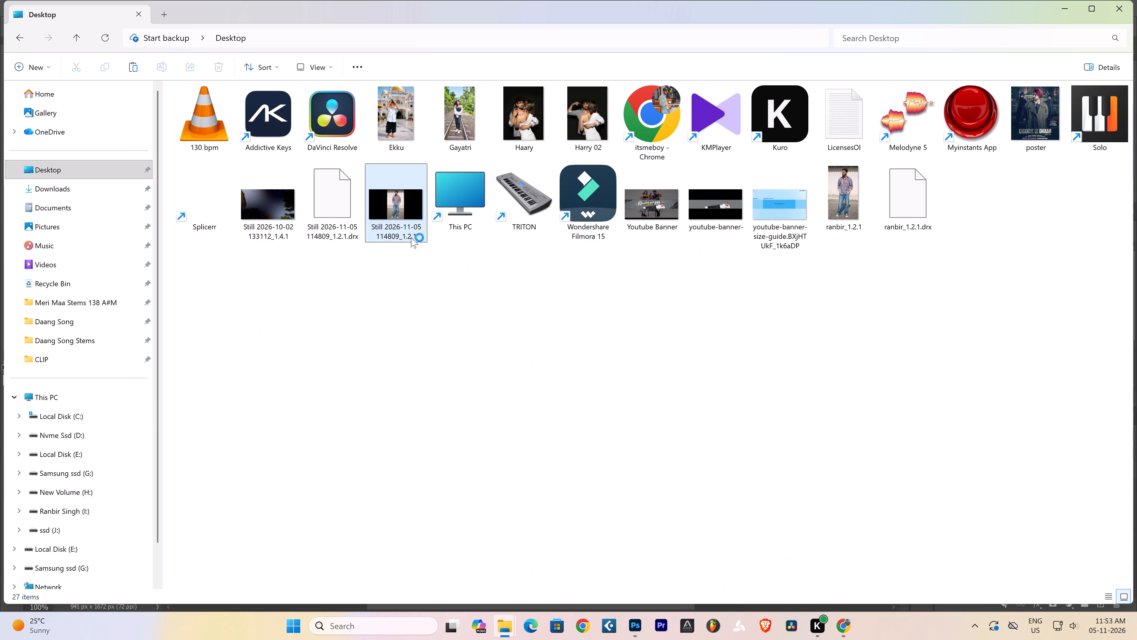
{"action": "left_click_drag", "start_coordinate": [833, 195], "coordinate": [663, 545]}
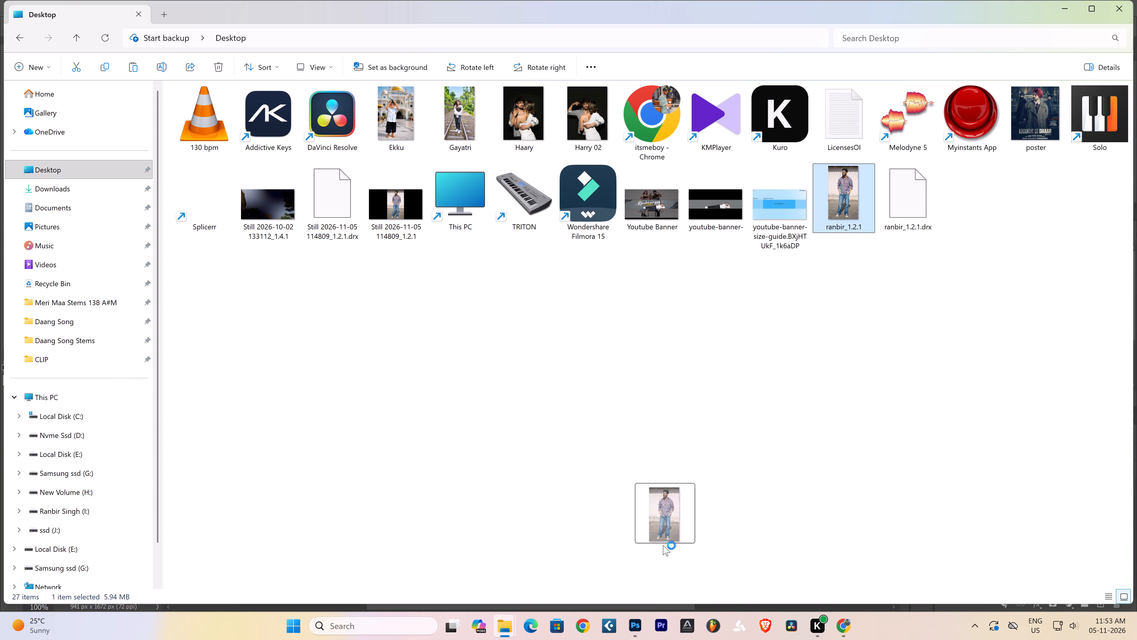
{"action": "left_click_drag", "start_coordinate": [663, 545], "coordinate": [512, 419]}
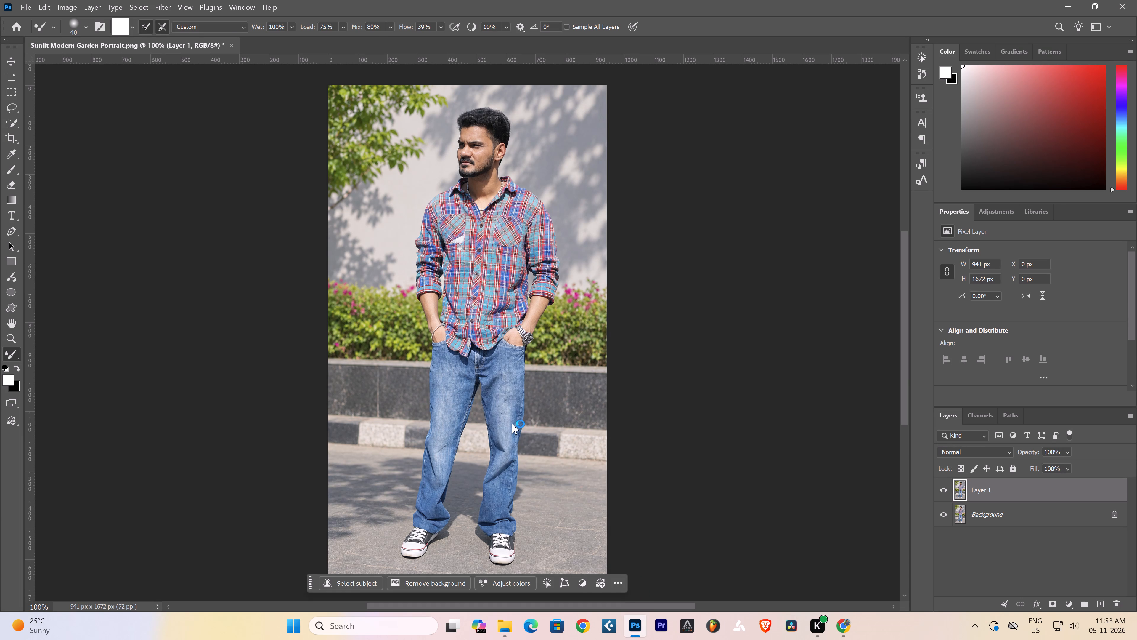
{"action": "left_click_drag", "start_coordinate": [502, 371], "coordinate": [501, 345]}
{"action": "left_click_drag", "start_coordinate": [468, 519], "coordinate": [463, 575]}
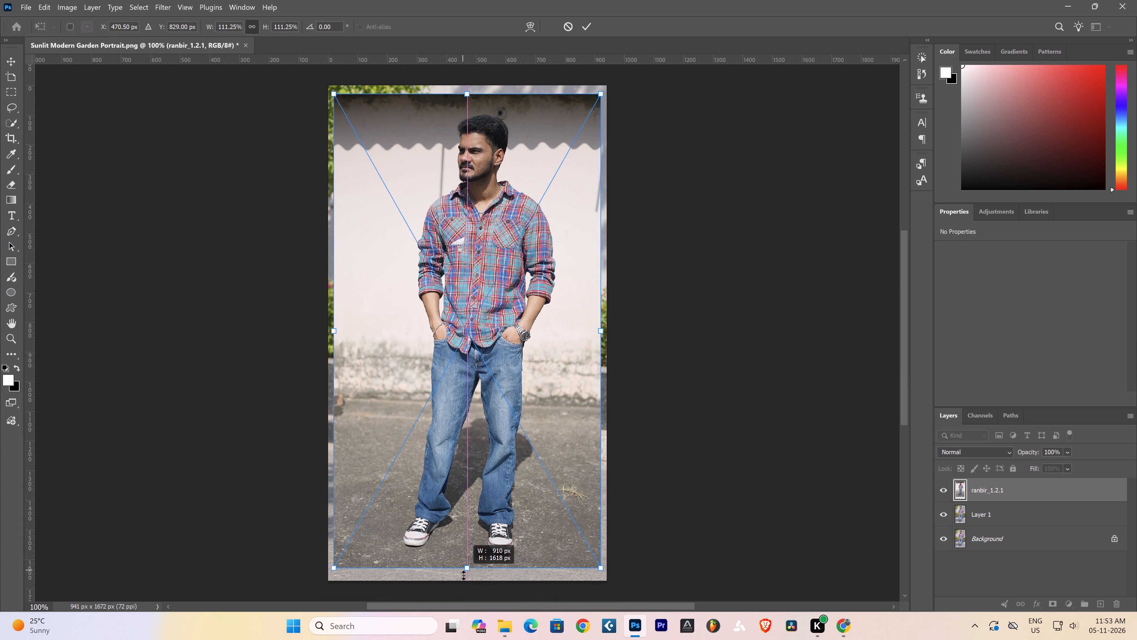
{"action": "left_click_drag", "start_coordinate": [463, 575], "coordinate": [464, 582]}
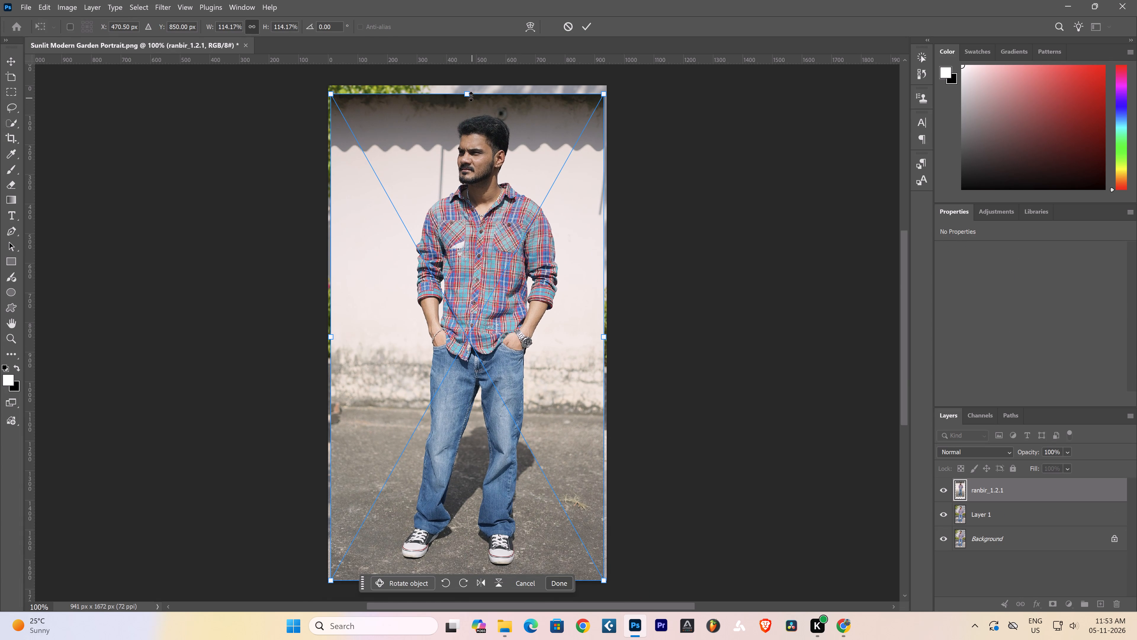
{"action": "left_click_drag", "start_coordinate": [470, 94], "coordinate": [472, 85]}
{"action": "left_click", "coordinate": [720, 238]}
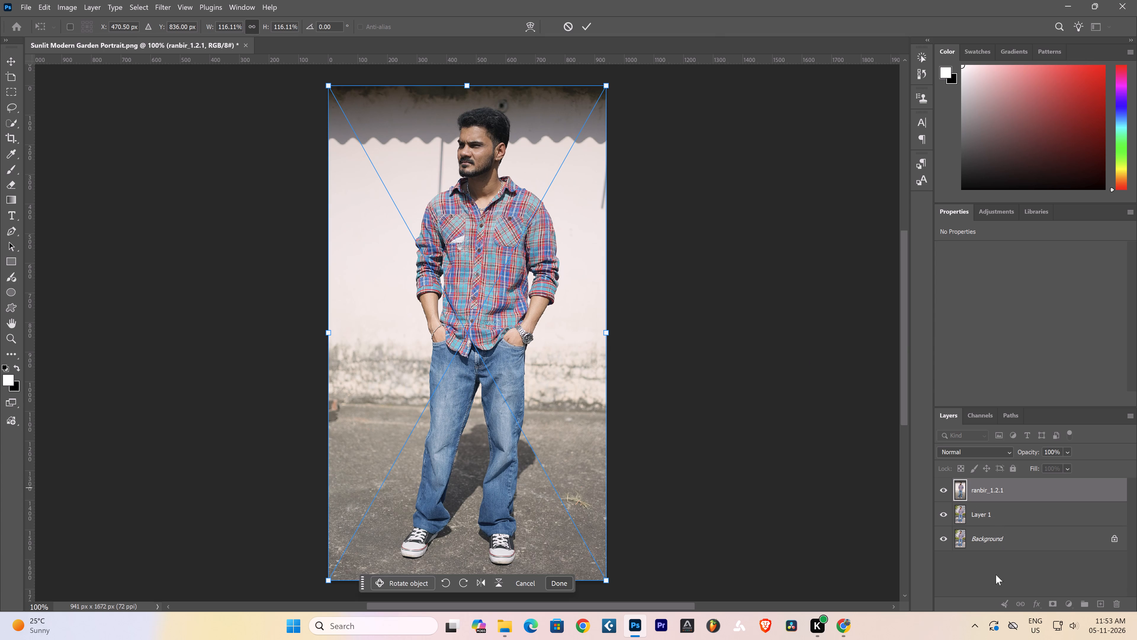
{"action": "left_click_drag", "start_coordinate": [996, 576], "coordinate": [993, 573]}
Hide the ranbir_1.2.1 layer after toggling it against the garden version, and select Layer 1.
{"action": "left_click", "coordinate": [945, 490]}
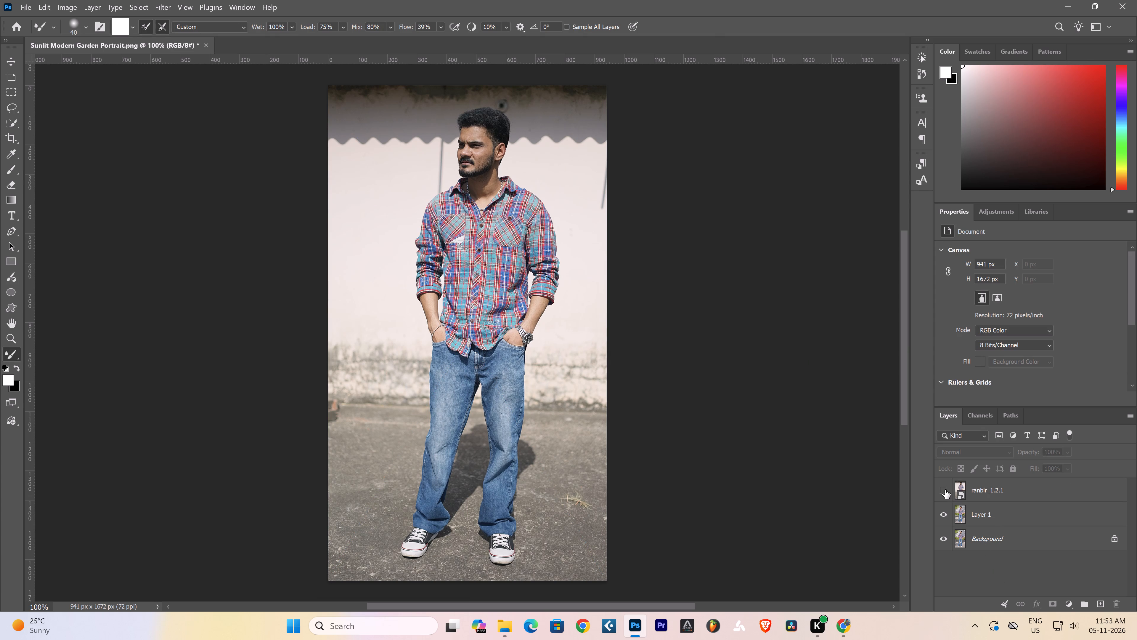
{"action": "left_click", "coordinate": [945, 490]}
{"action": "left_click", "coordinate": [945, 490]}
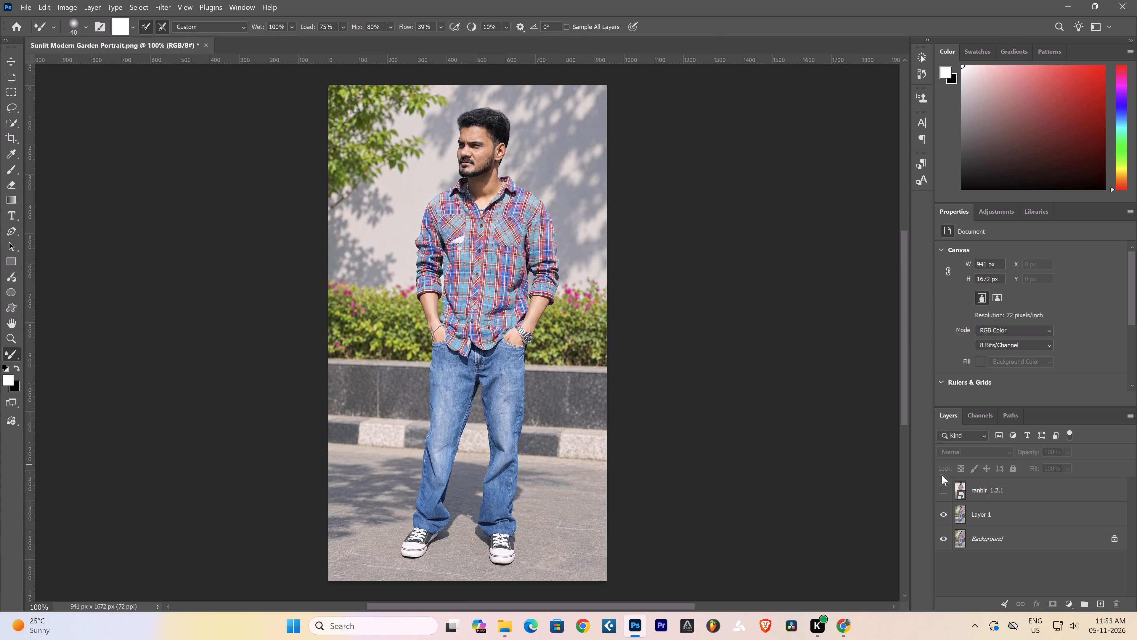
{"action": "left_click", "coordinate": [1008, 513]}
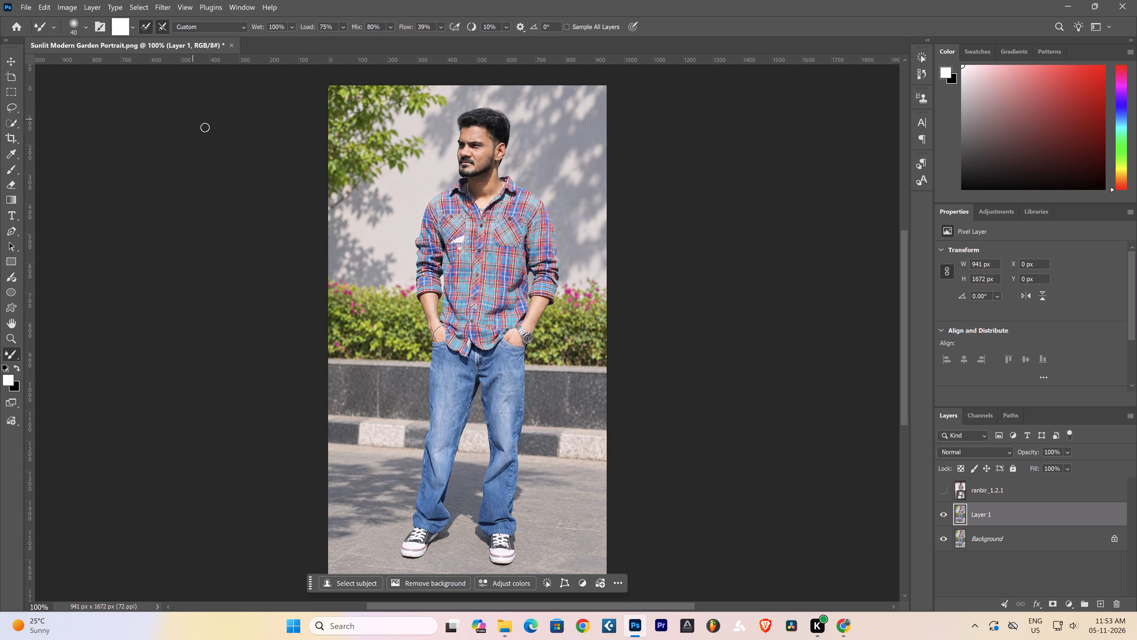
Examine the face, hair and shirt zoomed in, comparing Layer 1 with the original ranbir_1.2.1 layer.
{"action": "scroll", "coordinate": [552, 240], "scroll_direction": "up", "scroll_amount": 4}
{"action": "scroll", "coordinate": [497, 233], "scroll_direction": "up", "scroll_amount": 2, "text": "alt"}
{"action": "scroll", "coordinate": [497, 233], "scroll_direction": "down", "scroll_amount": 1, "text": "alt"}
{"action": "scroll", "coordinate": [498, 233], "scroll_direction": "up", "scroll_amount": 2, "text": "alt"}
{"action": "scroll", "coordinate": [504, 263], "scroll_direction": "up", "scroll_amount": 4, "text": "alt"}
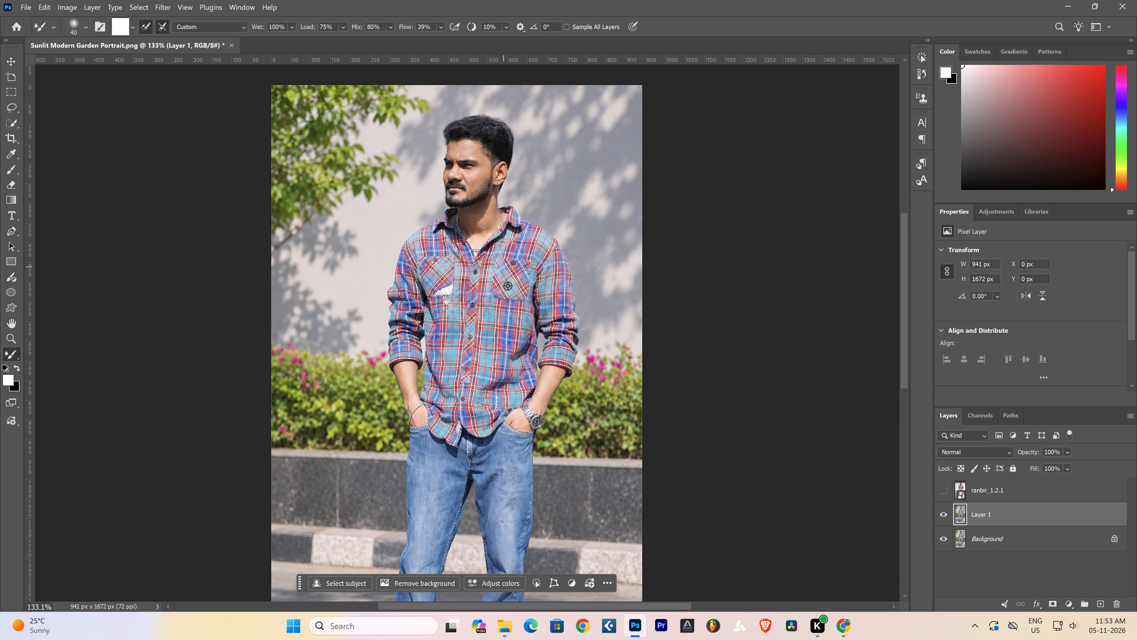
{"action": "scroll", "coordinate": [508, 286], "scroll_direction": "up", "scroll_amount": 12, "text": "alt"}
{"action": "scroll", "coordinate": [504, 318], "scroll_direction": "up", "scroll_amount": 3}
{"action": "scroll", "coordinate": [503, 333], "scroll_direction": "down", "scroll_amount": 1}
{"action": "scroll", "coordinate": [502, 335], "scroll_direction": "up", "scroll_amount": 5}
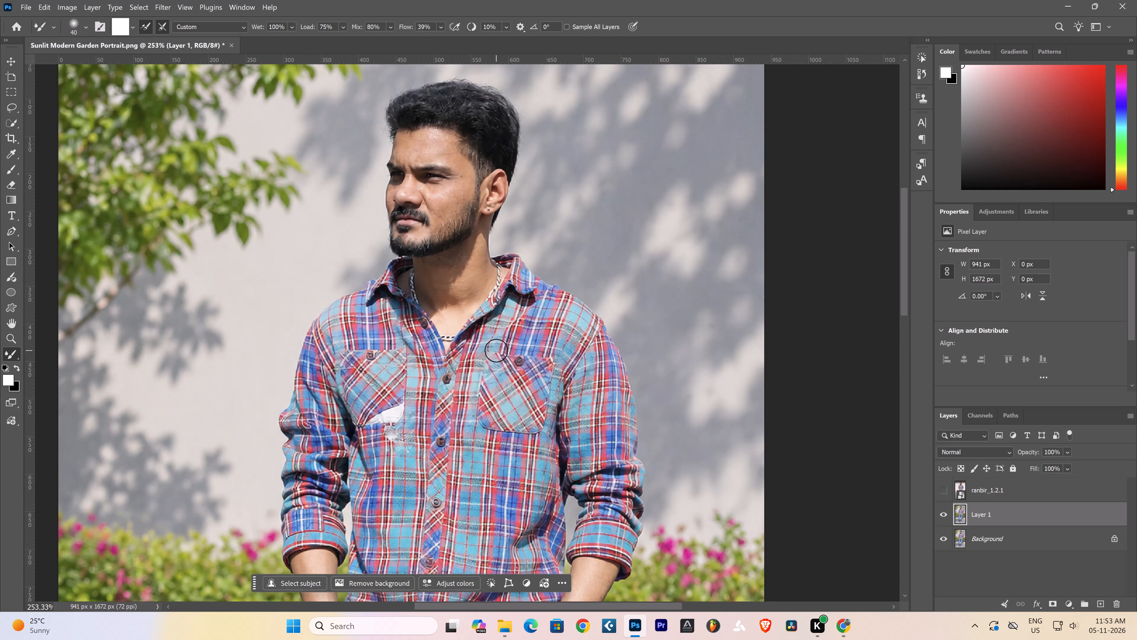
{"action": "scroll", "coordinate": [399, 238], "scroll_direction": "up", "scroll_amount": 2}
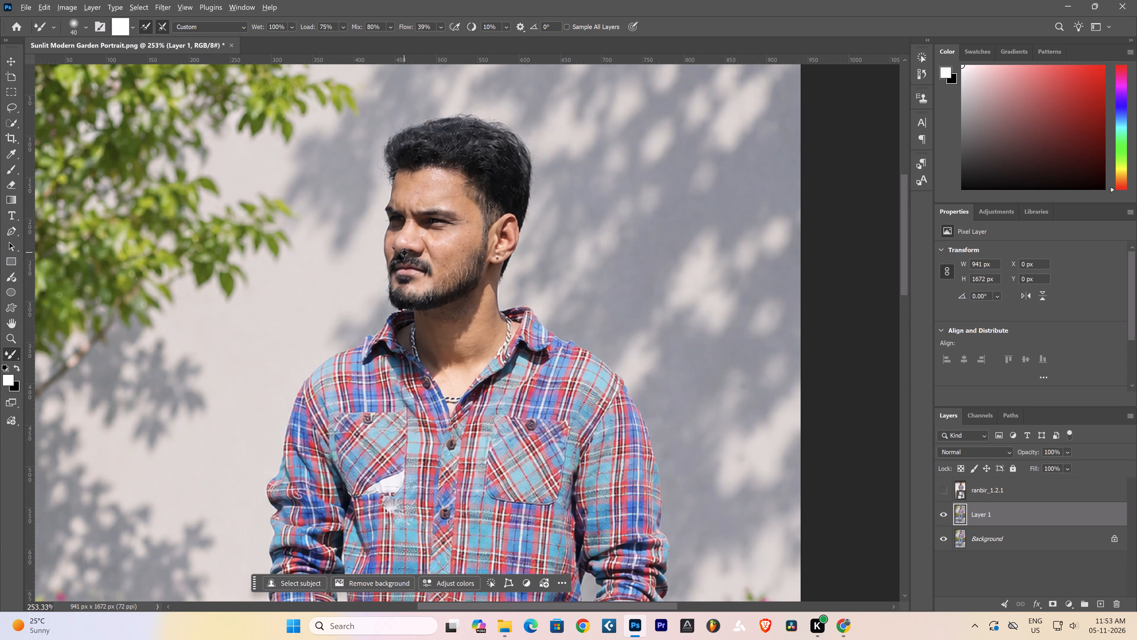
{"action": "scroll", "coordinate": [402, 274], "scroll_direction": "up", "scroll_amount": 4, "text": "alt"}
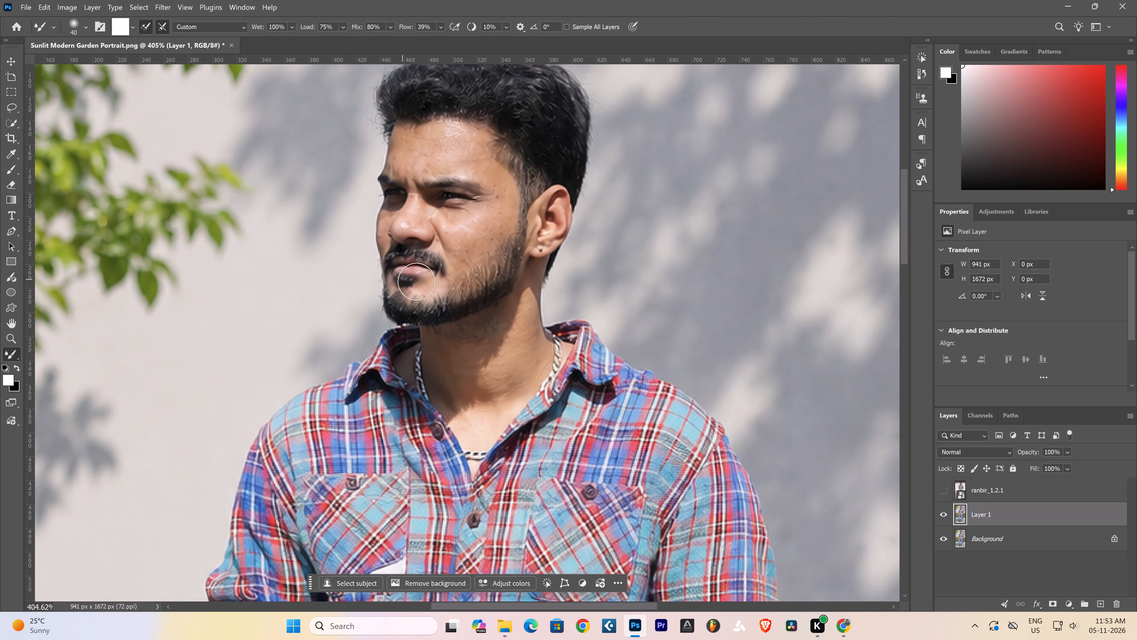
{"action": "left_click", "coordinate": [939, 490]}
{"action": "left_click", "coordinate": [939, 490]}
{"action": "left_click", "coordinate": [939, 490]}
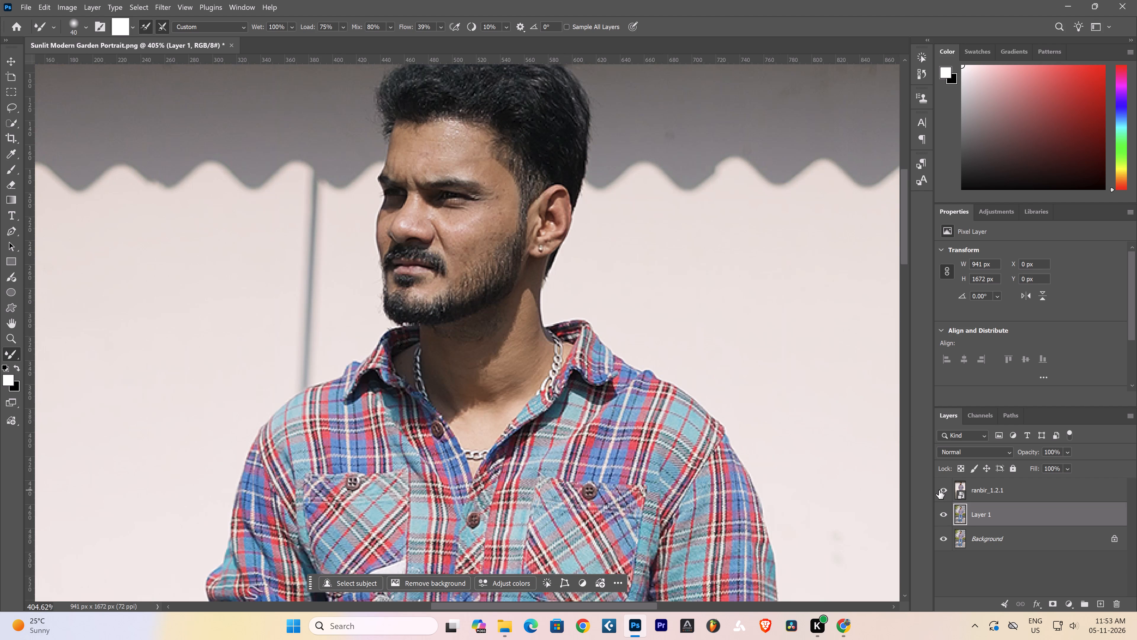
{"action": "left_click", "coordinate": [939, 490]}
{"action": "scroll", "coordinate": [669, 353], "scroll_direction": "down", "scroll_amount": 4, "text": "alt"}
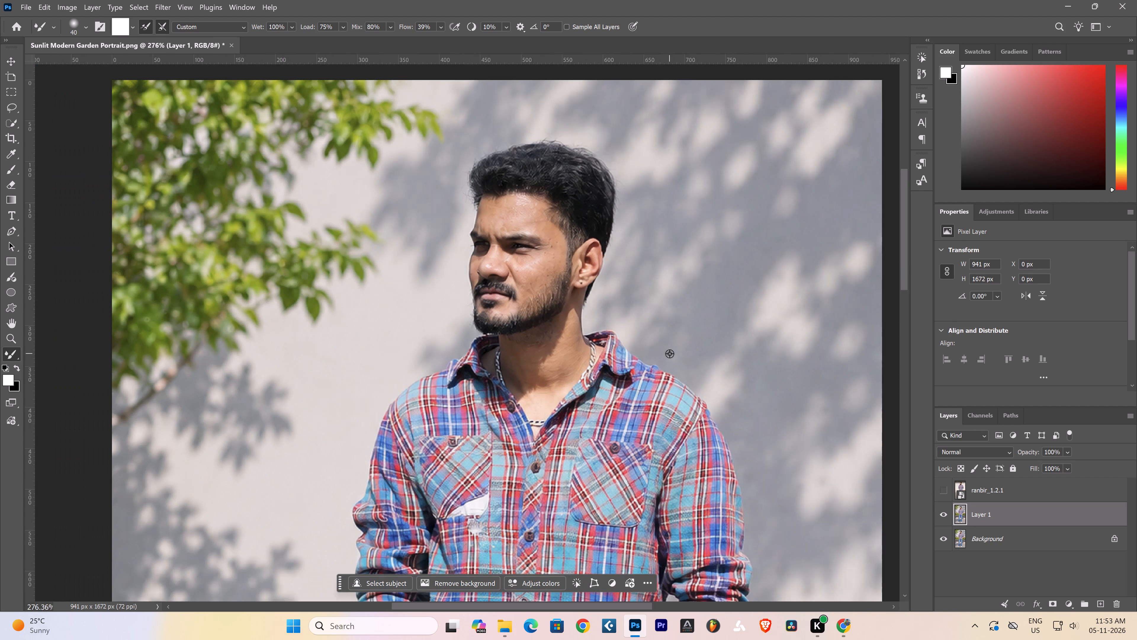
{"action": "scroll", "coordinate": [669, 353], "scroll_direction": "down", "scroll_amount": 2}
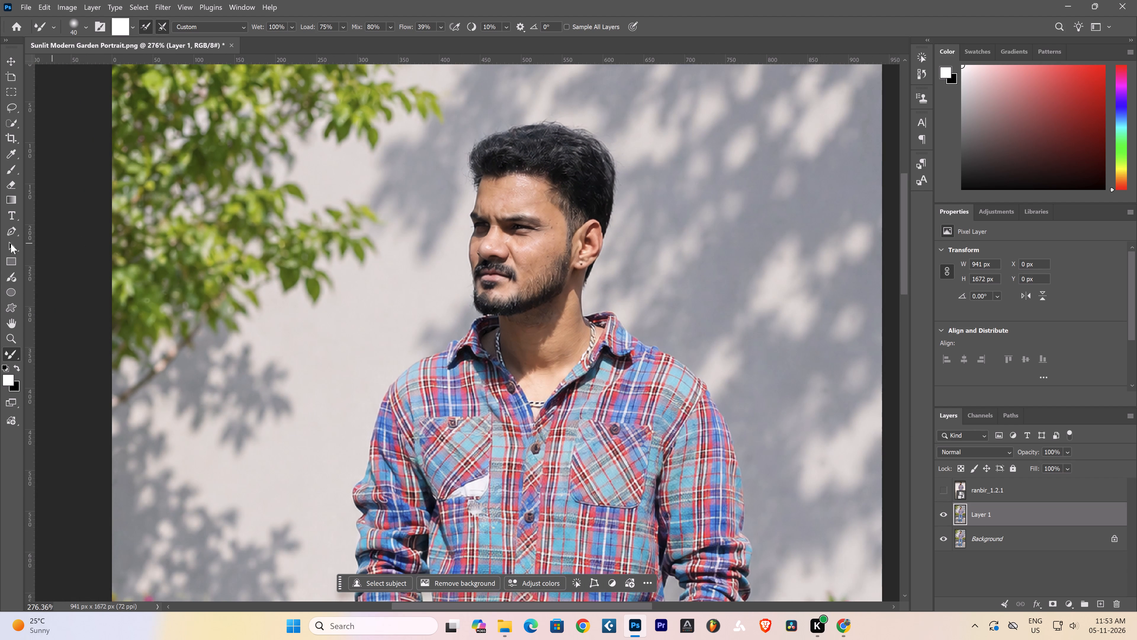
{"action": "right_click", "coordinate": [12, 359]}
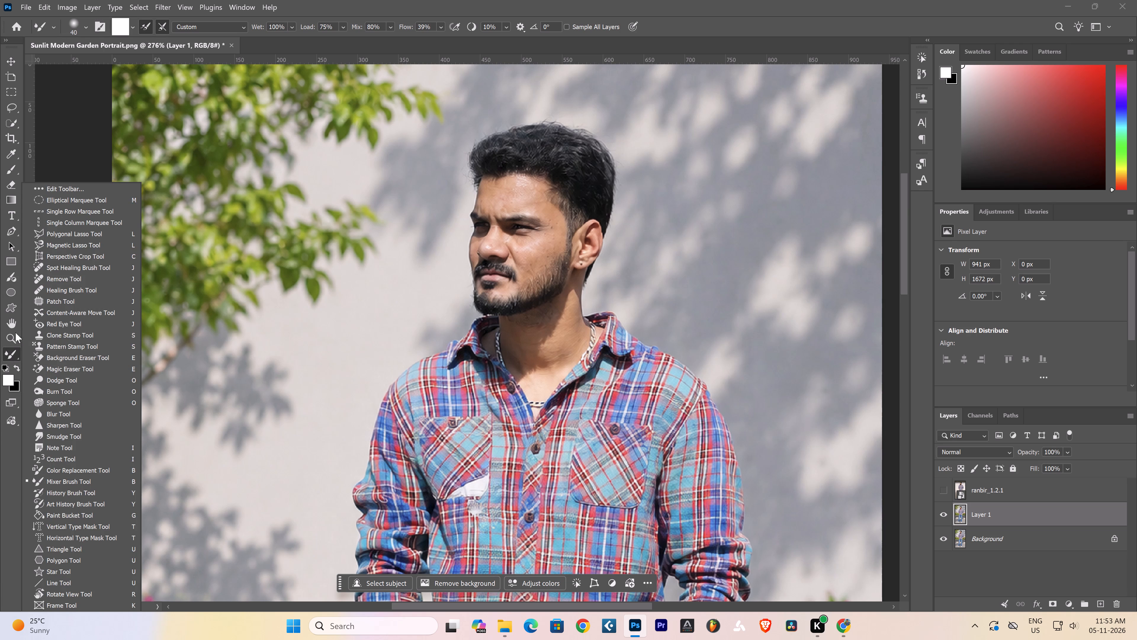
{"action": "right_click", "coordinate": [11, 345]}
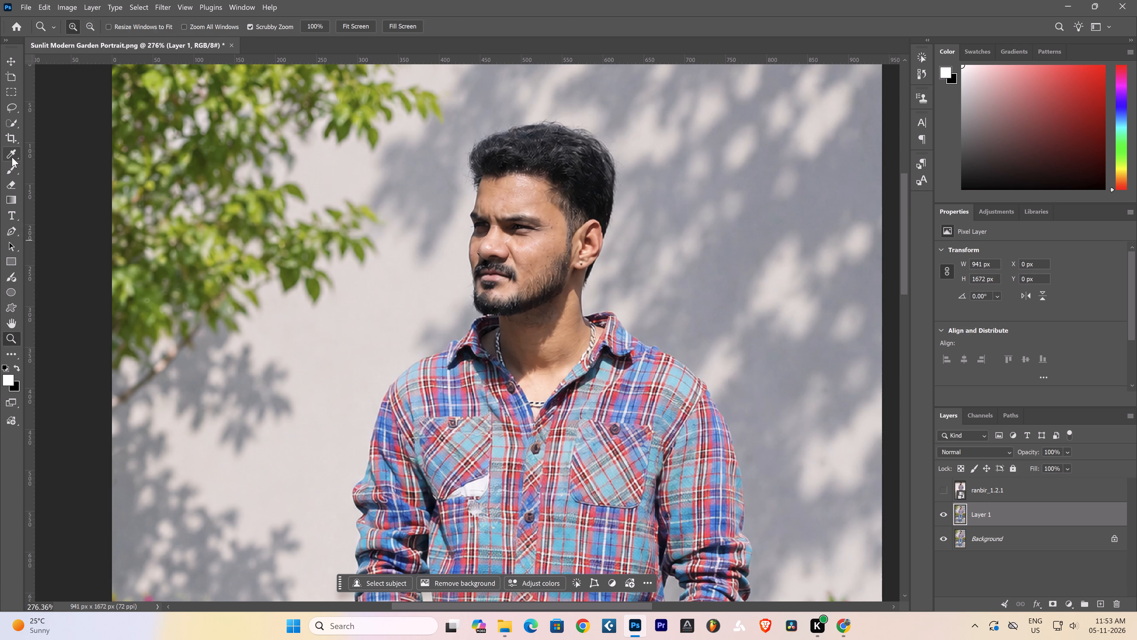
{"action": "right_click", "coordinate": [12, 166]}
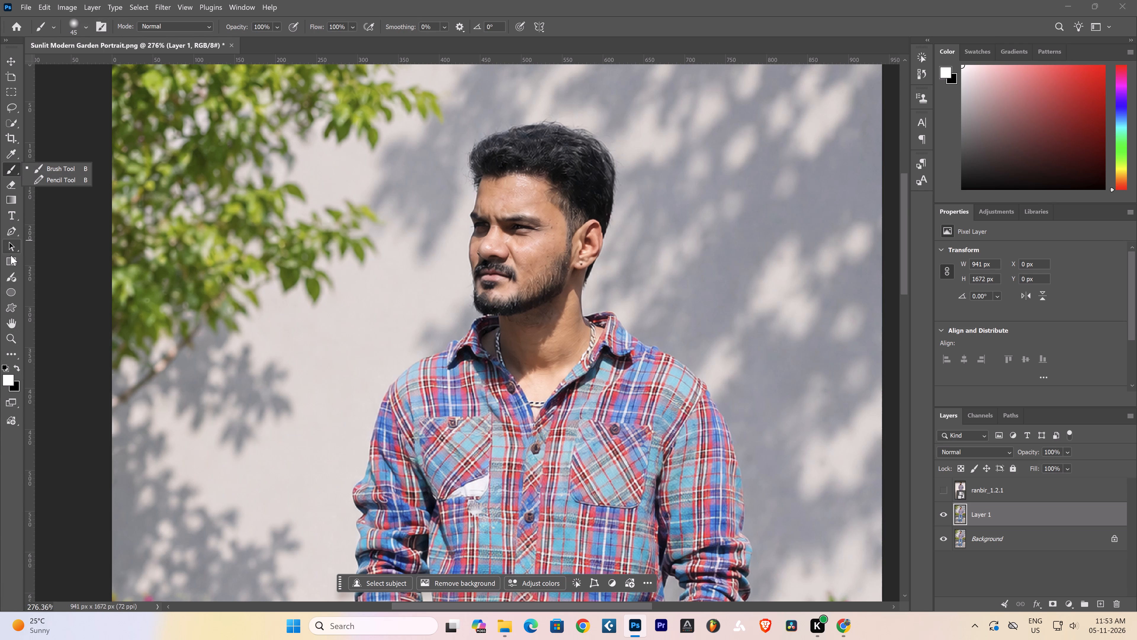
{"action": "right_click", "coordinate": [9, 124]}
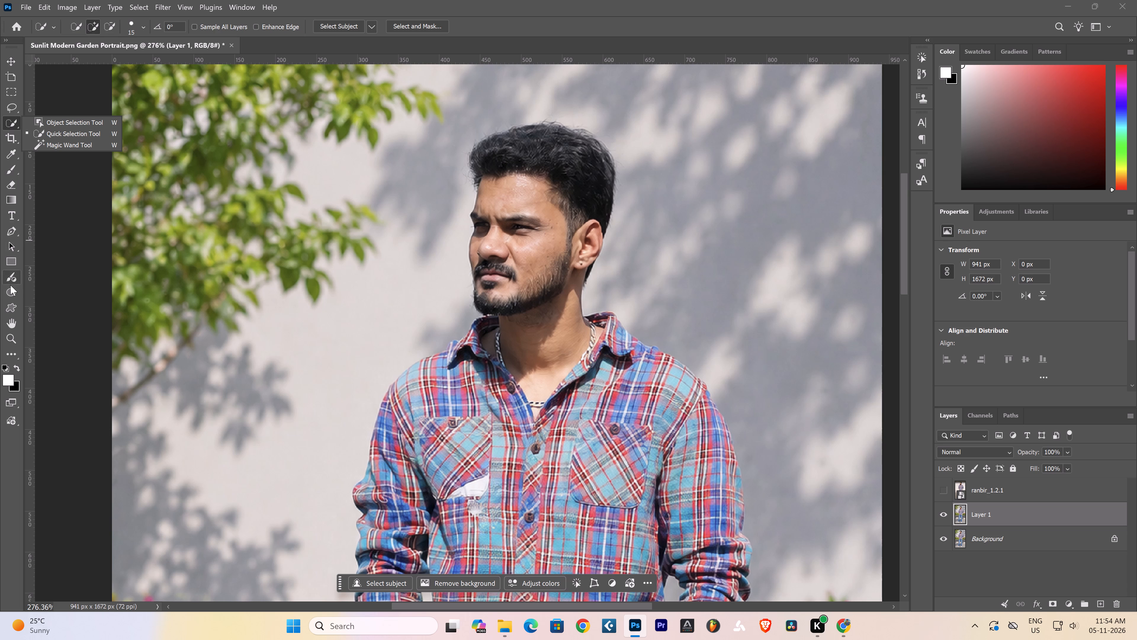
{"action": "left_click", "coordinate": [838, 627]}
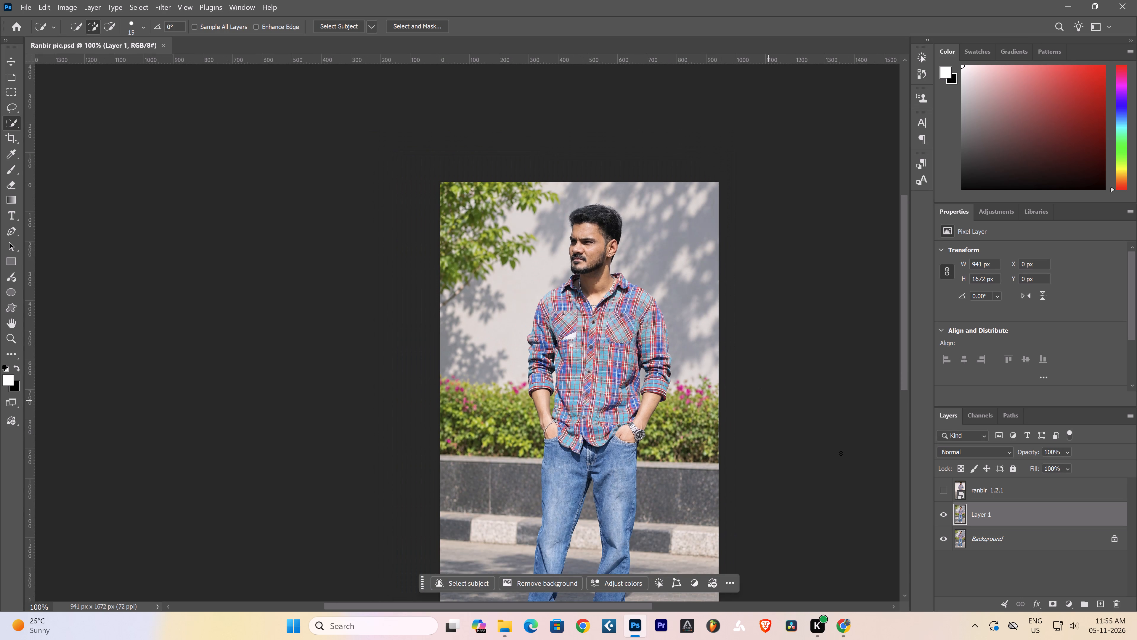
{"action": "left_click", "coordinate": [63, 8]}
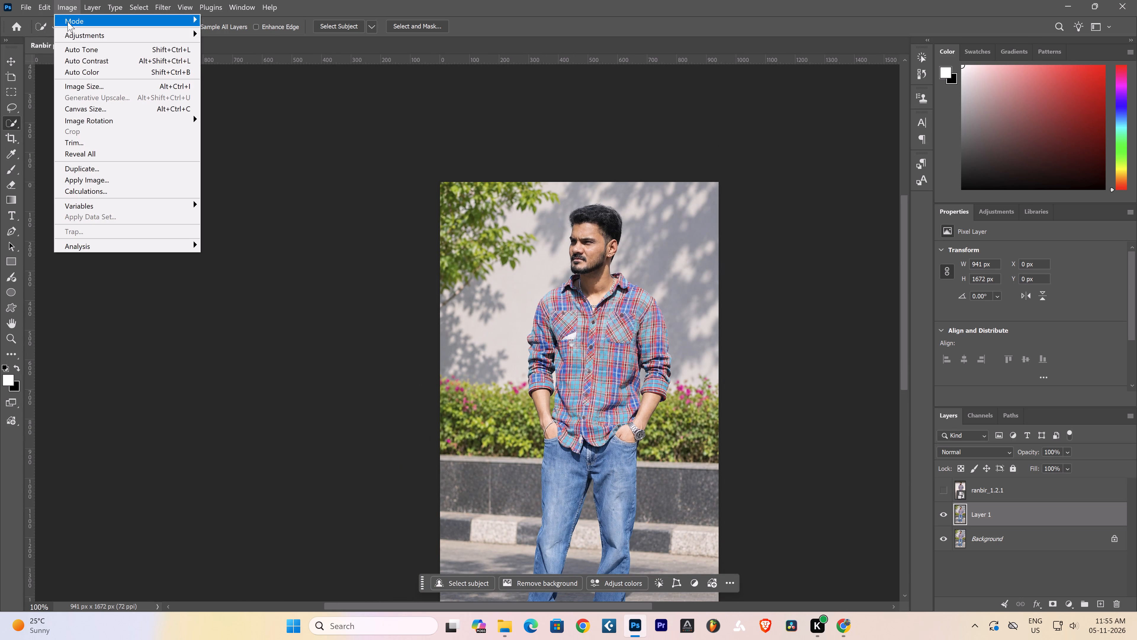
{"action": "left_click", "coordinate": [88, 90]}
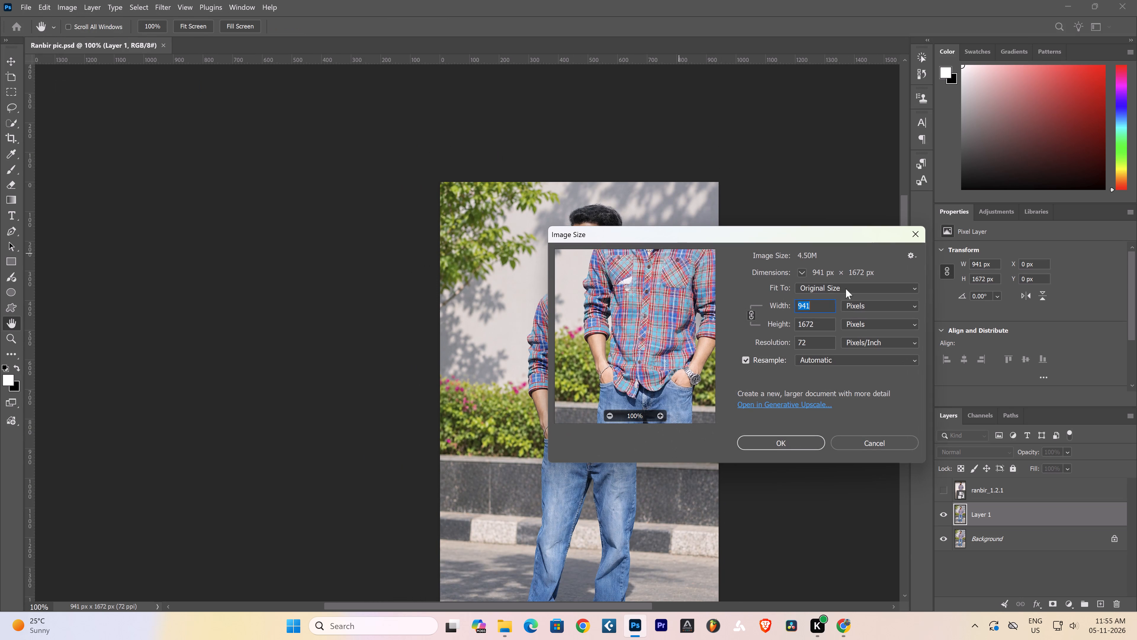
{"action": "left_click", "coordinate": [855, 287]}
{"action": "left_click", "coordinate": [844, 310]}
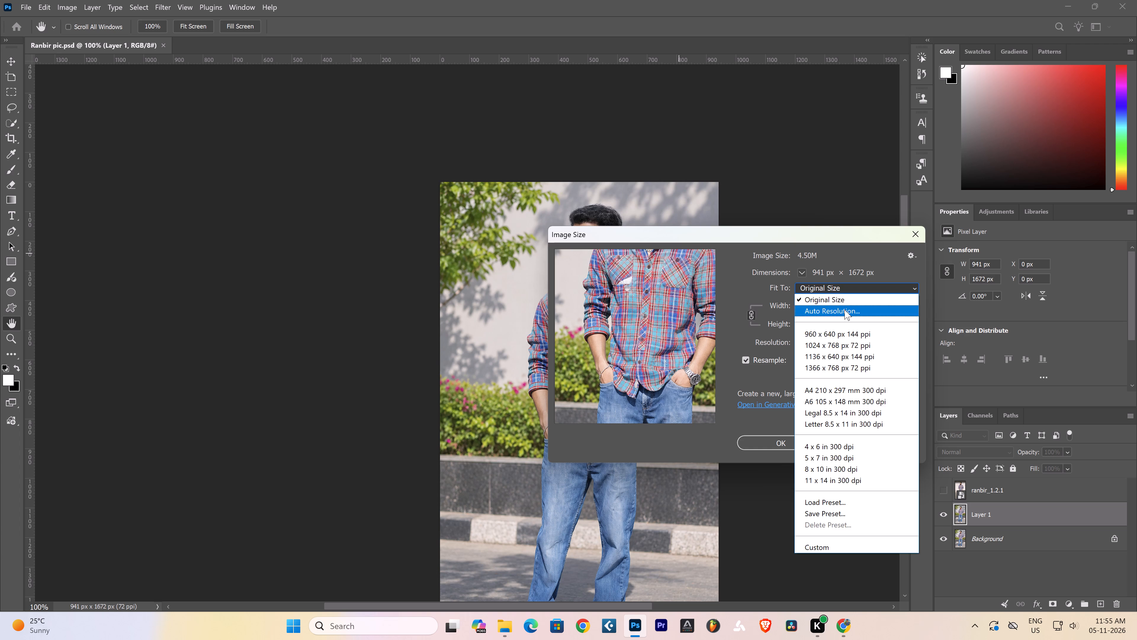
{"action": "left_click", "coordinate": [653, 193]}
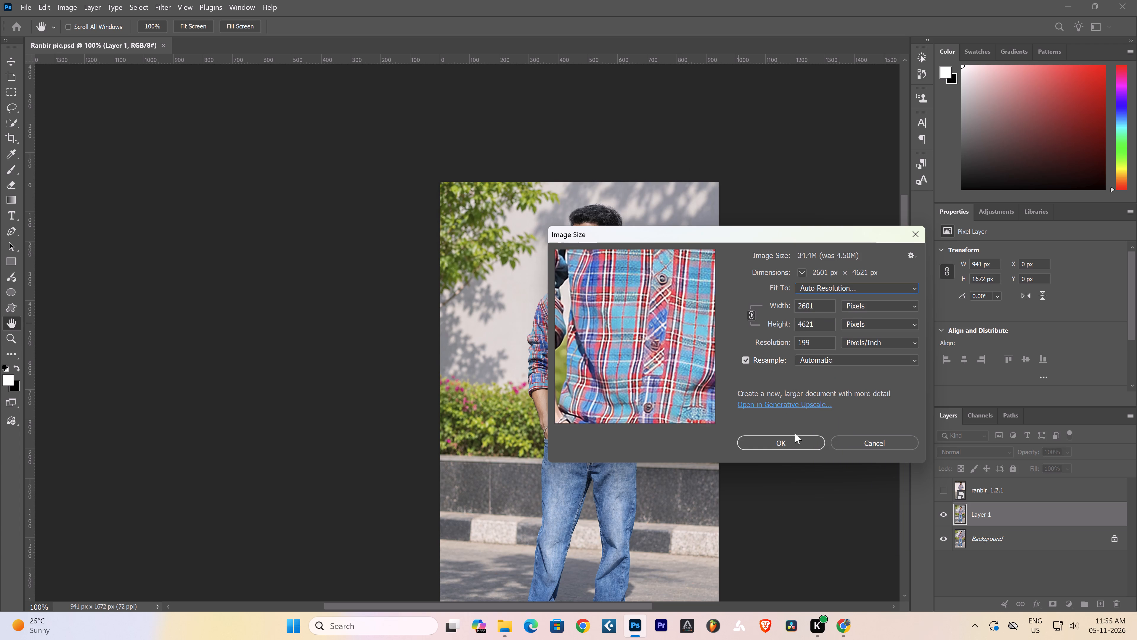
{"action": "left_click", "coordinate": [801, 442]}
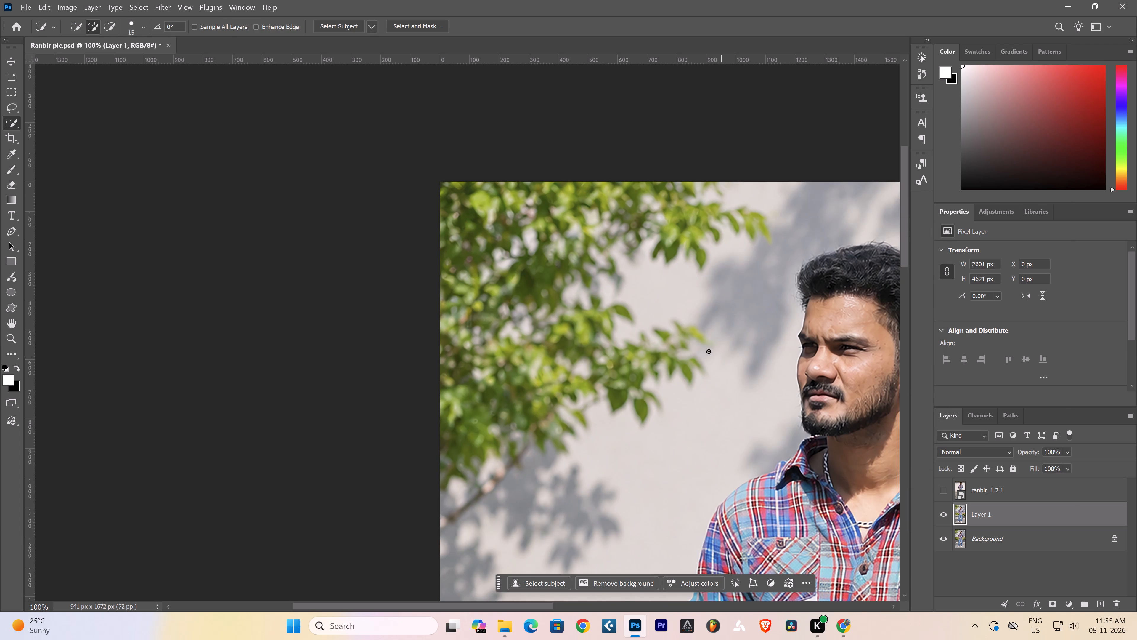
Examine the resized portrait at different zoom levels and cycle through the screen modes.
{"action": "scroll", "coordinate": [704, 350], "scroll_direction": "up", "scroll_amount": 1, "text": "alt"}
{"action": "scroll", "coordinate": [704, 350], "scroll_direction": "down", "scroll_amount": 4, "text": "alt"}
{"action": "scroll", "coordinate": [704, 350], "scroll_direction": "up", "scroll_amount": 1, "text": "alt"}
{"action": "scroll", "coordinate": [670, 335], "scroll_direction": "down", "scroll_amount": 2, "text": "alt"}
{"action": "scroll", "coordinate": [670, 335], "scroll_direction": "up", "scroll_amount": 1, "text": "alt"}
{"action": "scroll", "coordinate": [669, 335], "scroll_direction": "down", "scroll_amount": 3, "text": "alt"}
{"action": "scroll", "coordinate": [658, 334], "scroll_direction": "up", "scroll_amount": 1, "text": "alt"}
{"action": "scroll", "coordinate": [658, 334], "scroll_direction": "down", "scroll_amount": 2, "text": "alt"}
{"action": "scroll", "coordinate": [658, 334], "scroll_direction": "up", "scroll_amount": 1, "text": "alt"}
{"action": "key", "text": "f"}
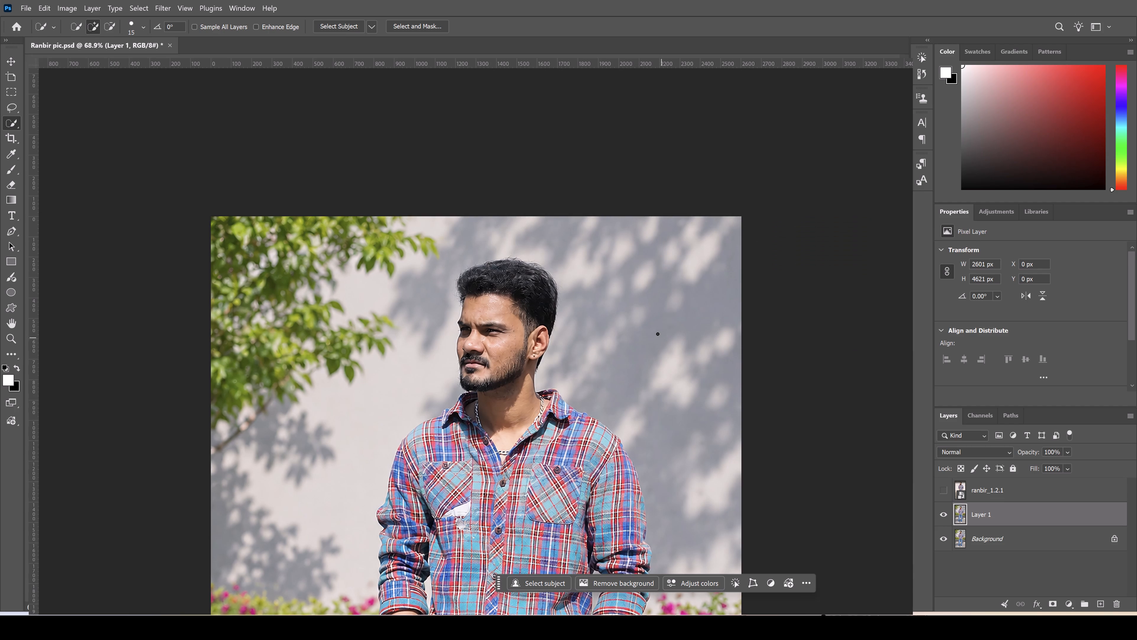
{"action": "type", "text": "ff"}
{"action": "scroll", "coordinate": [657, 333], "scroll_direction": "down", "scroll_amount": 1, "text": "alt"}
{"action": "scroll", "coordinate": [657, 333], "scroll_direction": "up", "scroll_amount": 1, "text": "alt"}
{"action": "scroll", "coordinate": [657, 333], "scroll_direction": "down", "scroll_amount": 6, "text": "alt"}
{"action": "scroll", "coordinate": [743, 394], "scroll_direction": "up", "scroll_amount": 1}
{"action": "scroll", "coordinate": [743, 394], "scroll_direction": "down", "scroll_amount": 4}
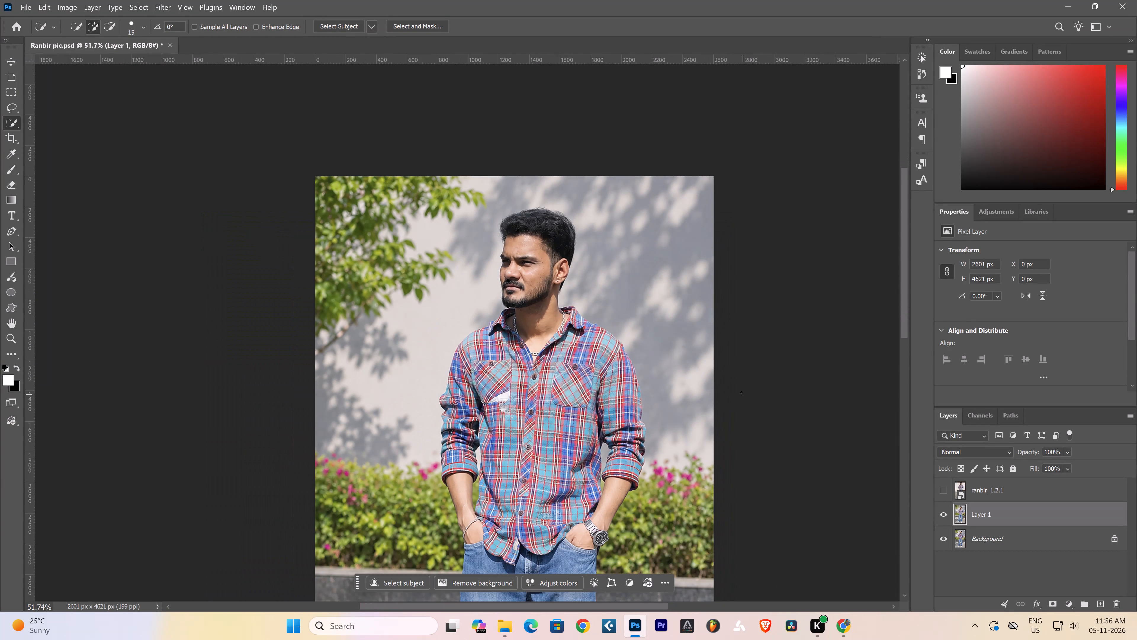
{"action": "scroll", "coordinate": [741, 393], "scroll_direction": "down", "scroll_amount": 3}
{"action": "scroll", "coordinate": [741, 392], "scroll_direction": "up", "scroll_amount": 1}
{"action": "scroll", "coordinate": [741, 392], "scroll_direction": "down", "scroll_amount": 3, "text": "alt"}
{"action": "scroll", "coordinate": [741, 392], "scroll_direction": "up", "scroll_amount": 2, "text": "alt"}
{"action": "scroll", "coordinate": [740, 392], "scroll_direction": "down", "scroll_amount": 2, "text": "alt"}
{"action": "scroll", "coordinate": [666, 399], "scroll_direction": "up", "scroll_amount": 2}
{"action": "scroll", "coordinate": [665, 400], "scroll_direction": "down", "scroll_amount": 3}
{"action": "scroll", "coordinate": [554, 385], "scroll_direction": "up", "scroll_amount": 5}
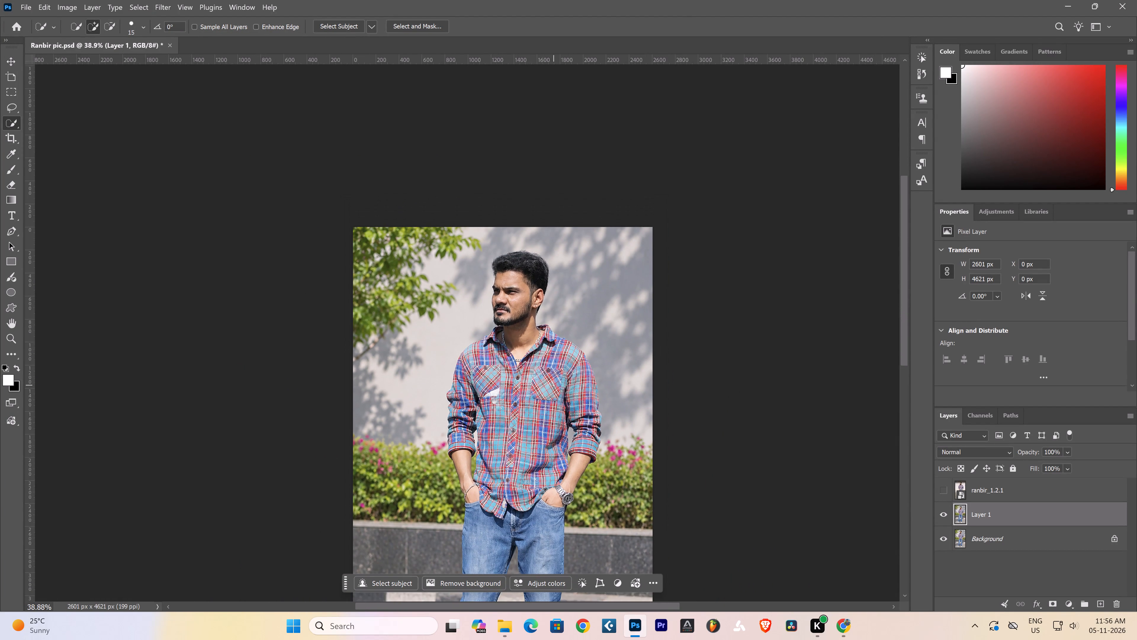
Save the resized "Ranbir pic" document.
{"action": "key", "text": "ctrl+s"}
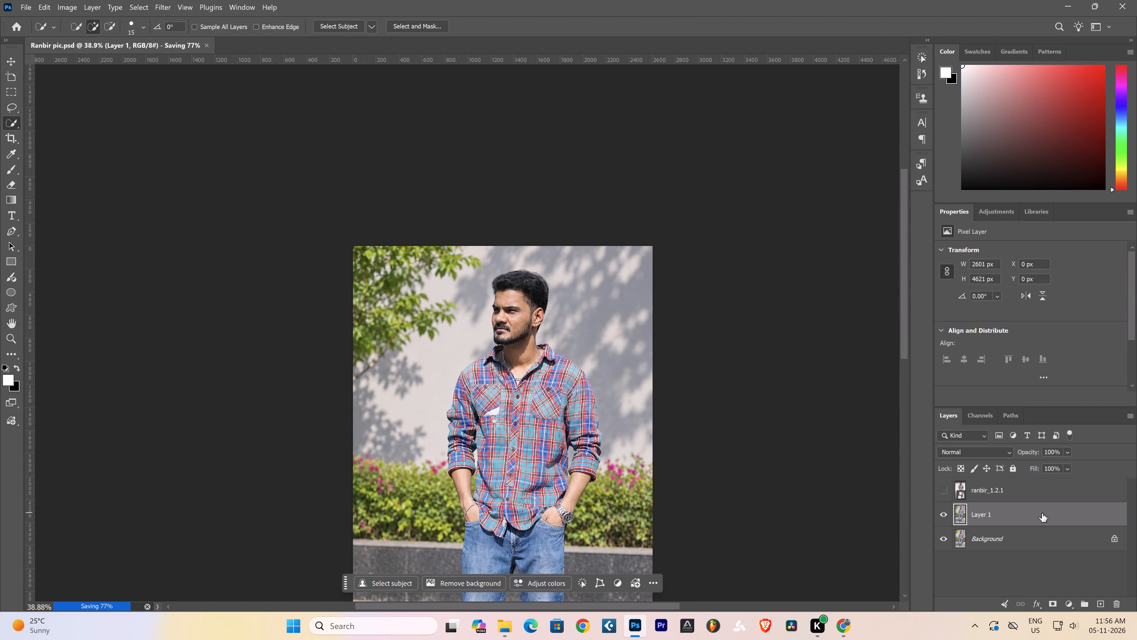
Apply a Brightness/Contrast adjustment to Layer 1 with brightness 2 and contrast 5, comparing it against the original.
{"action": "left_click", "coordinate": [58, 7]}
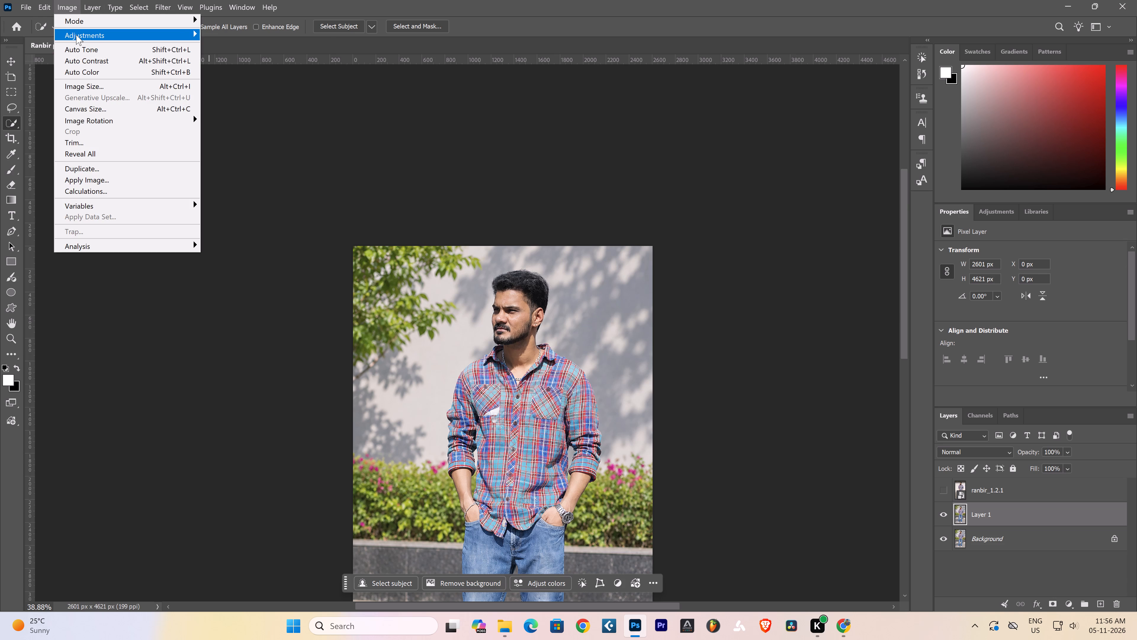
{"action": "left_click", "coordinate": [251, 33]}
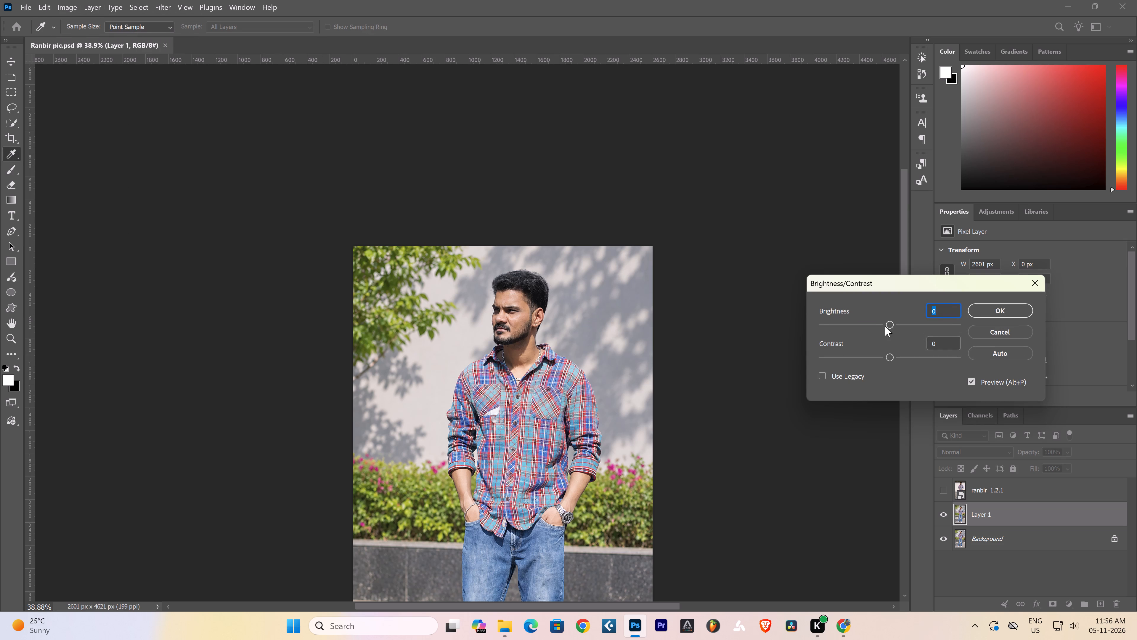
{"action": "left_click_drag", "start_coordinate": [889, 323], "coordinate": [896, 323]}
{"action": "left_click_drag", "start_coordinate": [896, 323], "coordinate": [894, 324]}
{"action": "left_click_drag", "start_coordinate": [894, 324], "coordinate": [890, 324]}
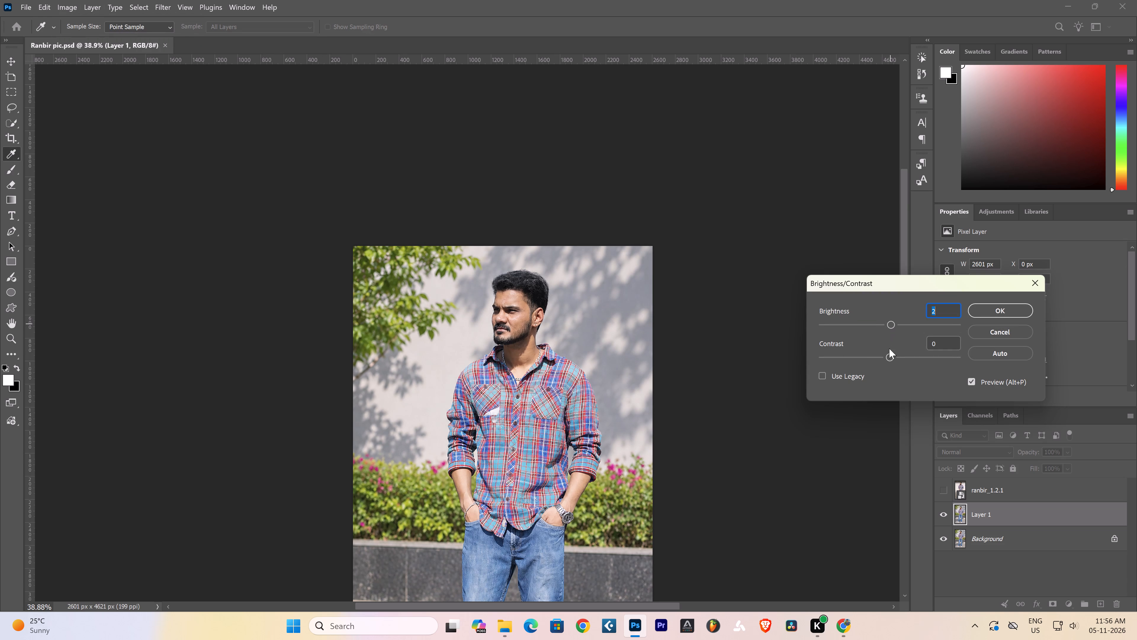
{"action": "left_click_drag", "start_coordinate": [889, 359], "coordinate": [893, 356]}
{"action": "left_click", "coordinate": [971, 381]}
{"action": "left_click", "coordinate": [971, 381]}
{"action": "left_click", "coordinate": [994, 315]}
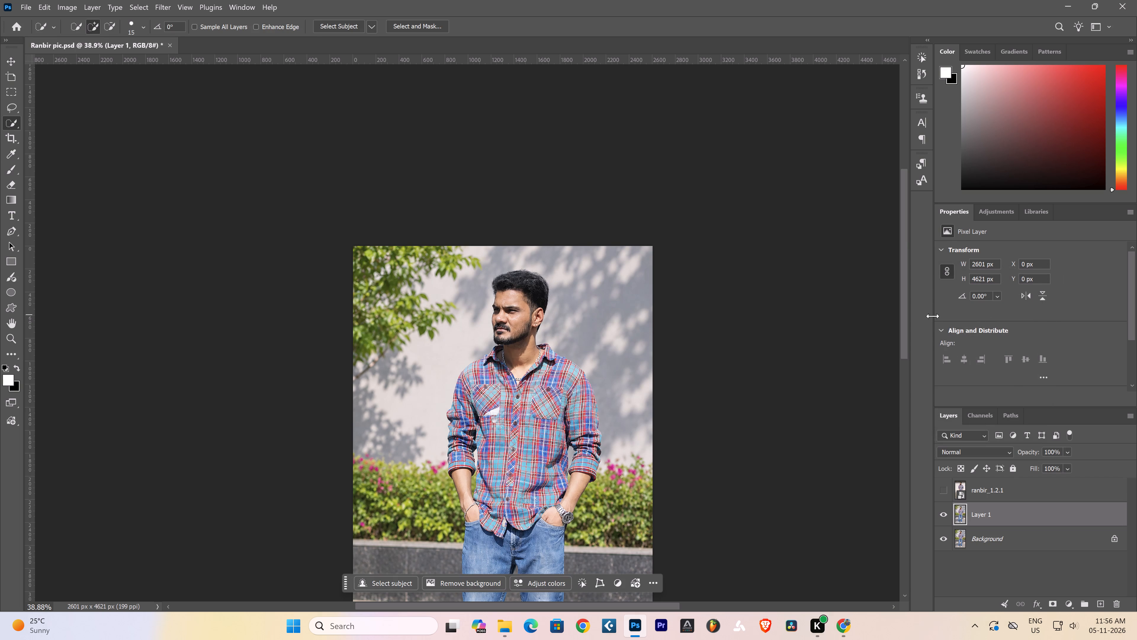
Examine the adjusted portrait from head to shoes at different zoom levels.
{"action": "scroll", "coordinate": [722, 349], "scroll_direction": "down", "scroll_amount": 6, "text": "alt"}
{"action": "scroll", "coordinate": [718, 352], "scroll_direction": "up", "scroll_amount": 1}
{"action": "scroll", "coordinate": [719, 352], "scroll_direction": "down", "scroll_amount": 3}
{"action": "scroll", "coordinate": [719, 352], "scroll_direction": "up", "scroll_amount": 1}
{"action": "scroll", "coordinate": [719, 352], "scroll_direction": "down", "scroll_amount": 1}
{"action": "scroll", "coordinate": [719, 352], "scroll_direction": "up", "scroll_amount": 2}
{"action": "scroll", "coordinate": [719, 352], "scroll_direction": "down", "scroll_amount": 1}
{"action": "scroll", "coordinate": [719, 352], "scroll_direction": "up", "scroll_amount": 1}
{"action": "scroll", "coordinate": [719, 352], "scroll_direction": "down", "scroll_amount": 2}
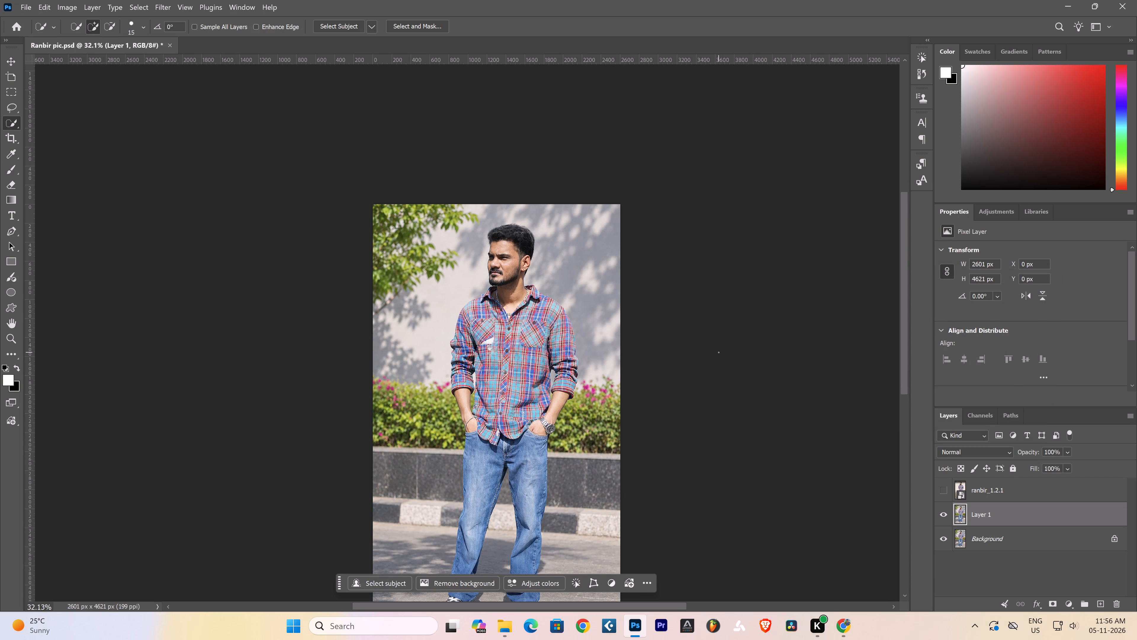
{"action": "scroll", "coordinate": [719, 352], "scroll_direction": "down", "scroll_amount": 4}
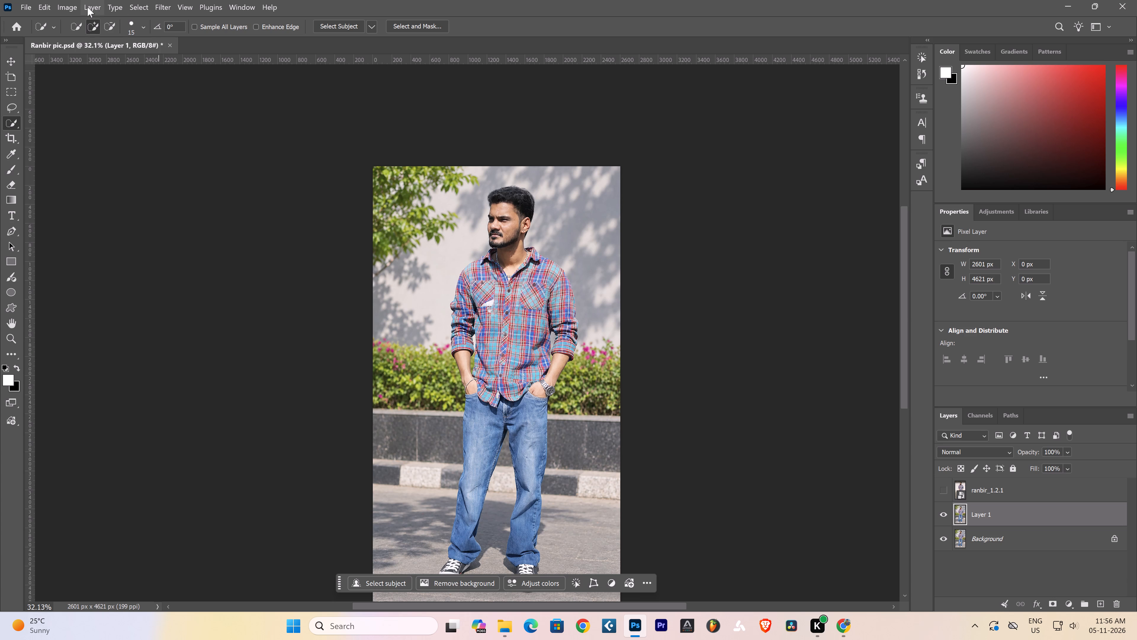
Apply a Hue/Saturation adjustment to Layer 1 with hue 0, saturation 5 and lightness 2, comparing it against the original.
{"action": "left_click", "coordinate": [60, 8]}
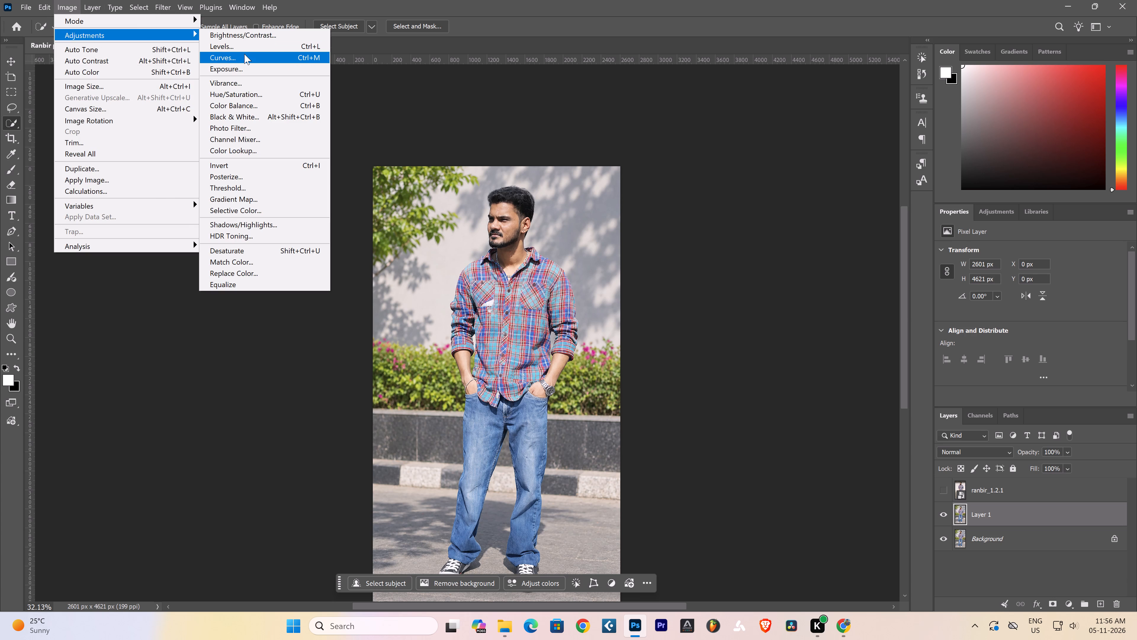
{"action": "left_click", "coordinate": [240, 93]}
{"action": "left_click_drag", "start_coordinate": [878, 448], "coordinate": [889, 448]}
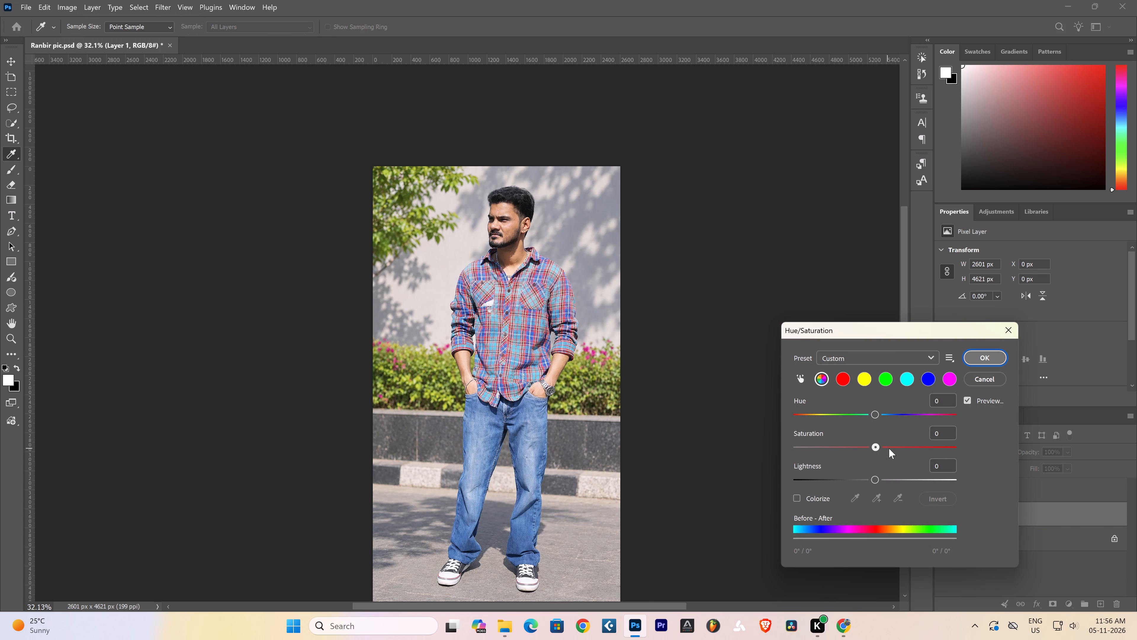
{"action": "left_click_drag", "start_coordinate": [889, 448], "coordinate": [883, 451]}
{"action": "left_click_drag", "start_coordinate": [883, 451], "coordinate": [882, 451]}
{"action": "left_click", "coordinate": [876, 415]}
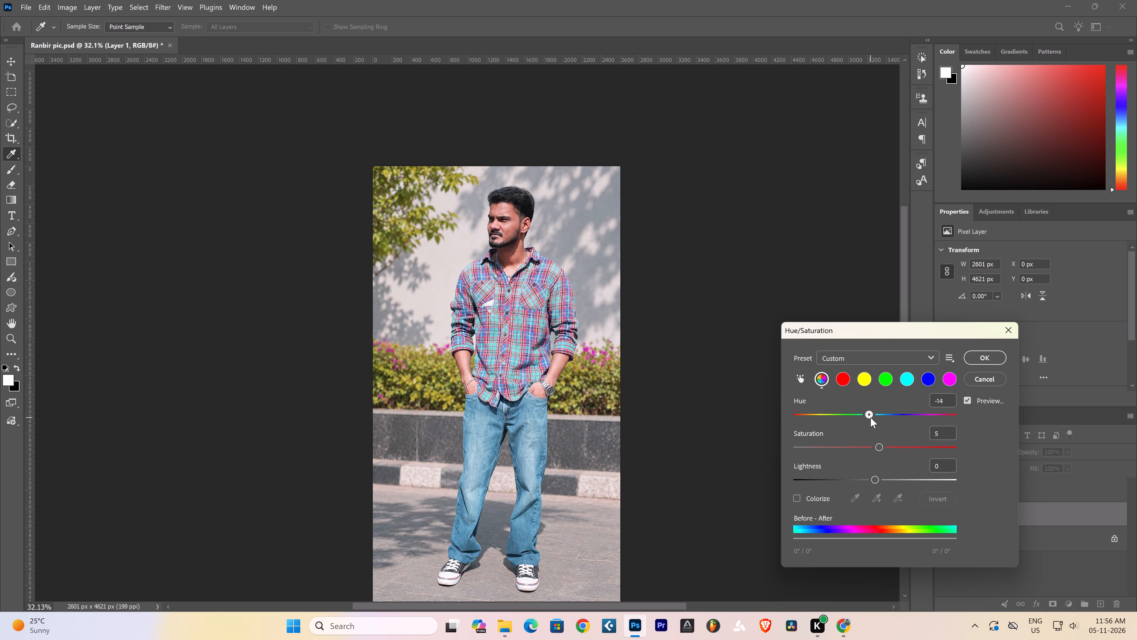
{"action": "double_click", "coordinate": [877, 417]}
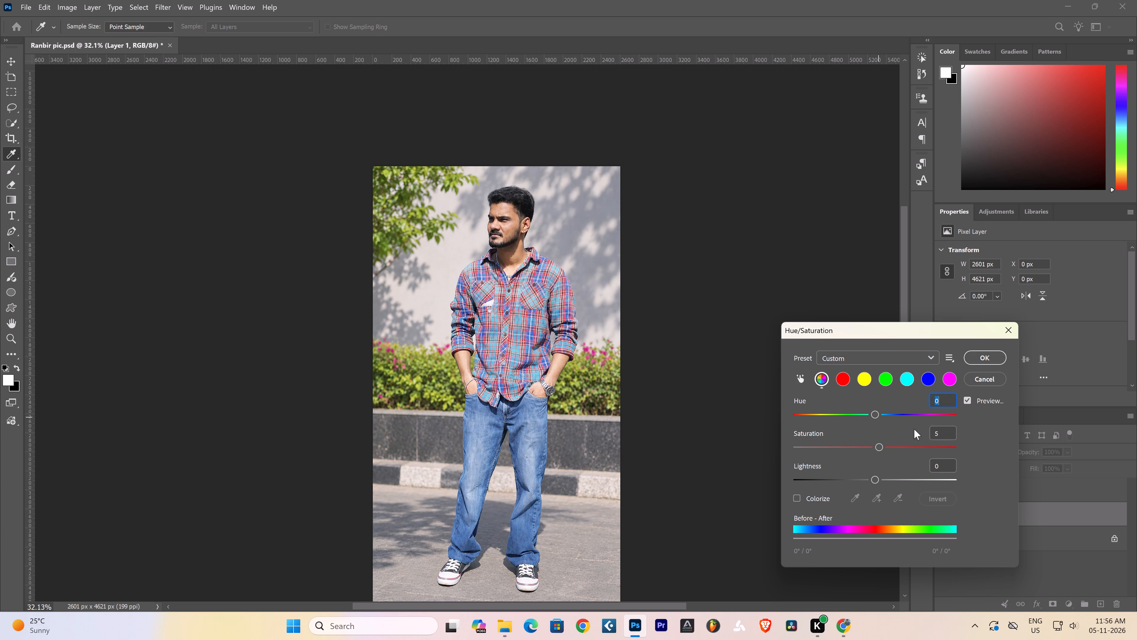
{"action": "left_click", "coordinate": [875, 479]}
{"action": "left_click", "coordinate": [967, 400]}
{"action": "left_click", "coordinate": [966, 400]}
{"action": "left_click", "coordinate": [988, 354]}
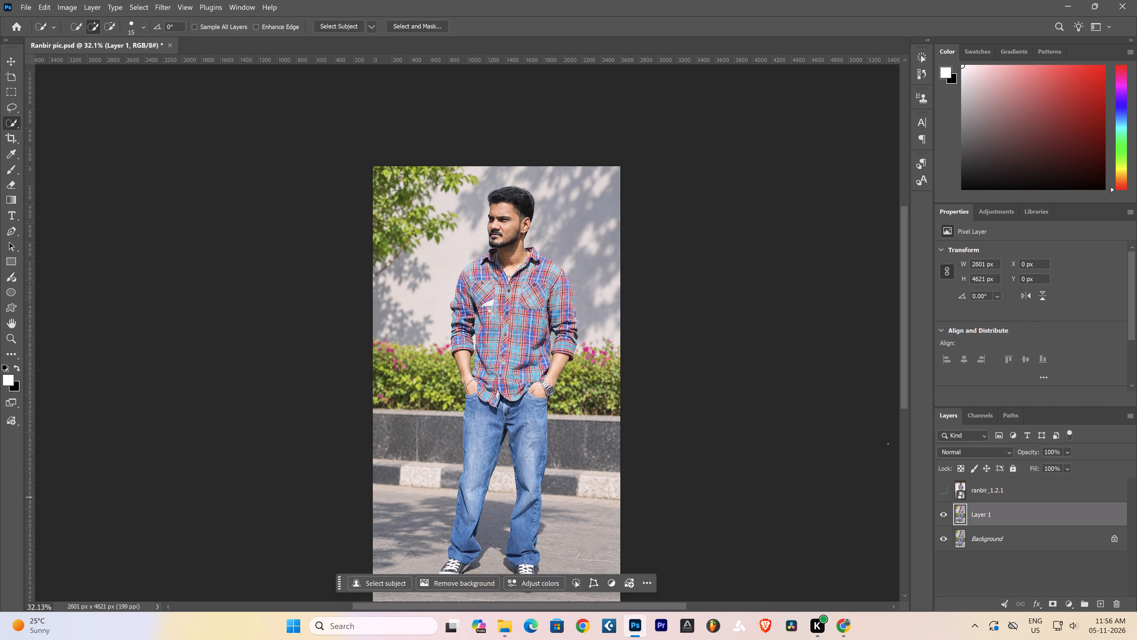
Smooth the skin on the man's upper cheek and temple on Layer 1 with the Mixer Brush tool.
{"action": "scroll", "coordinate": [378, 245], "scroll_direction": "up", "scroll_amount": 4, "text": "alt"}
{"action": "scroll", "coordinate": [504, 296], "scroll_direction": "down", "scroll_amount": 1, "text": "alt"}
{"action": "scroll", "coordinate": [504, 296], "scroll_direction": "up", "scroll_amount": 2, "text": "alt"}
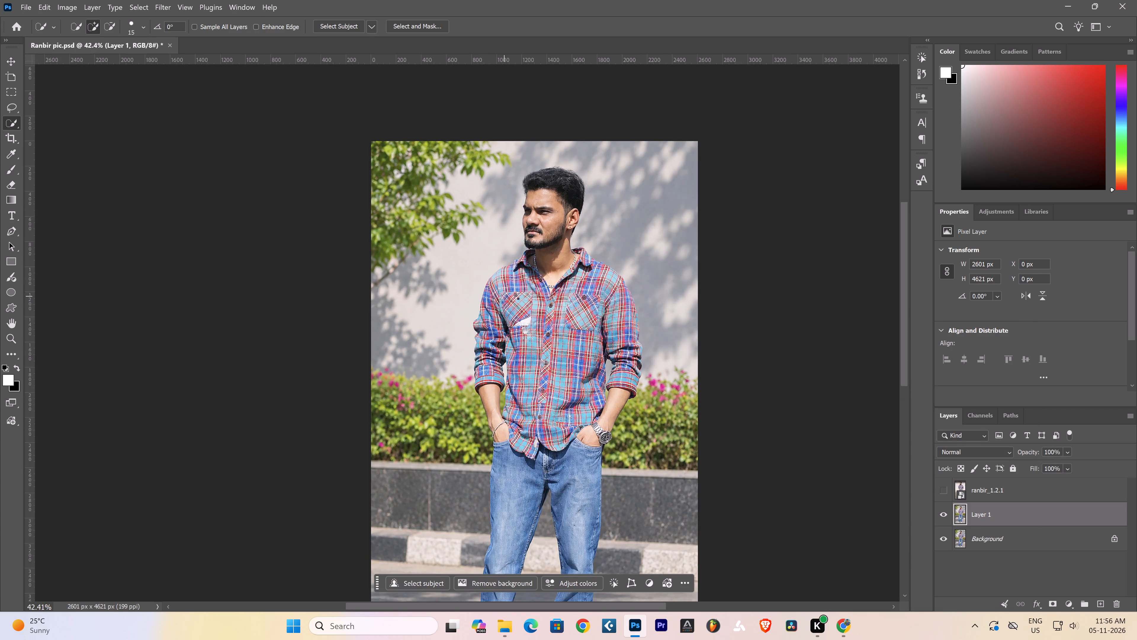
{"action": "scroll", "coordinate": [518, 299], "scroll_direction": "up", "scroll_amount": 10, "text": "alt"}
{"action": "scroll", "coordinate": [573, 295], "scroll_direction": "down", "scroll_amount": 1, "text": "alt"}
{"action": "scroll", "coordinate": [573, 295], "scroll_direction": "up", "scroll_amount": 2, "text": "alt"}
{"action": "scroll", "coordinate": [562, 280], "scroll_direction": "up", "scroll_amount": 3}
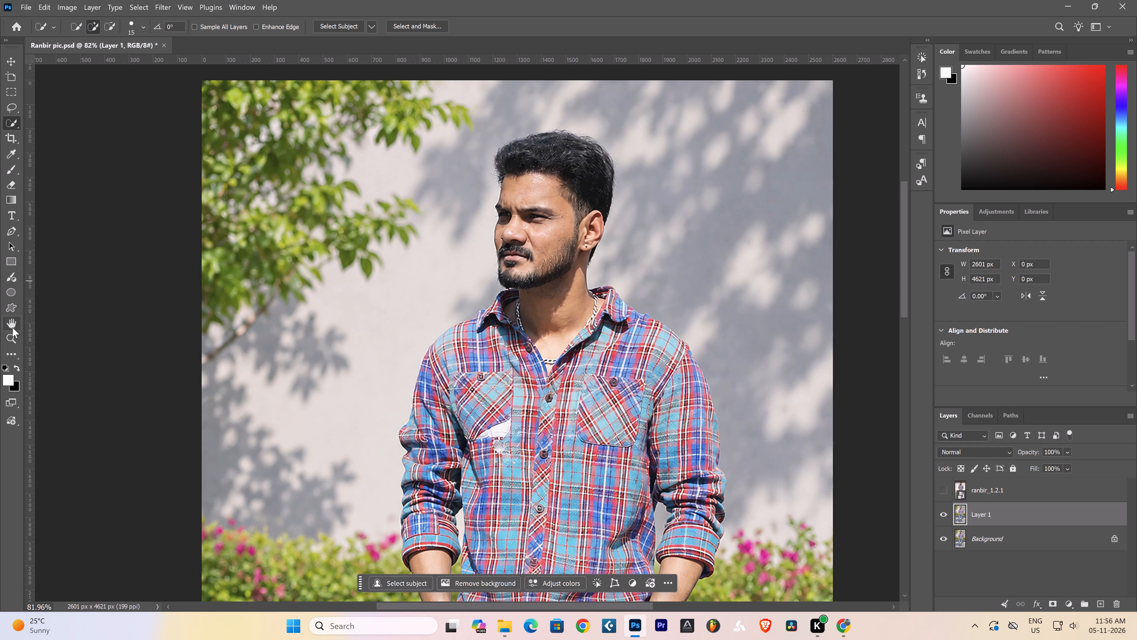
{"action": "right_click", "coordinate": [15, 354]}
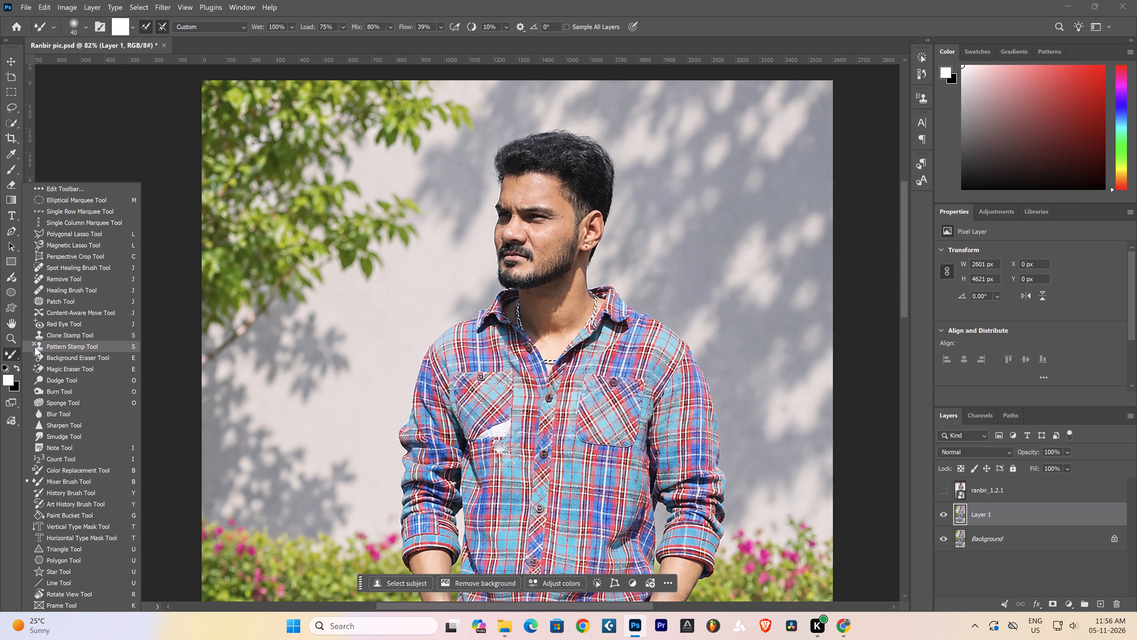
{"action": "left_click", "coordinate": [74, 485]}
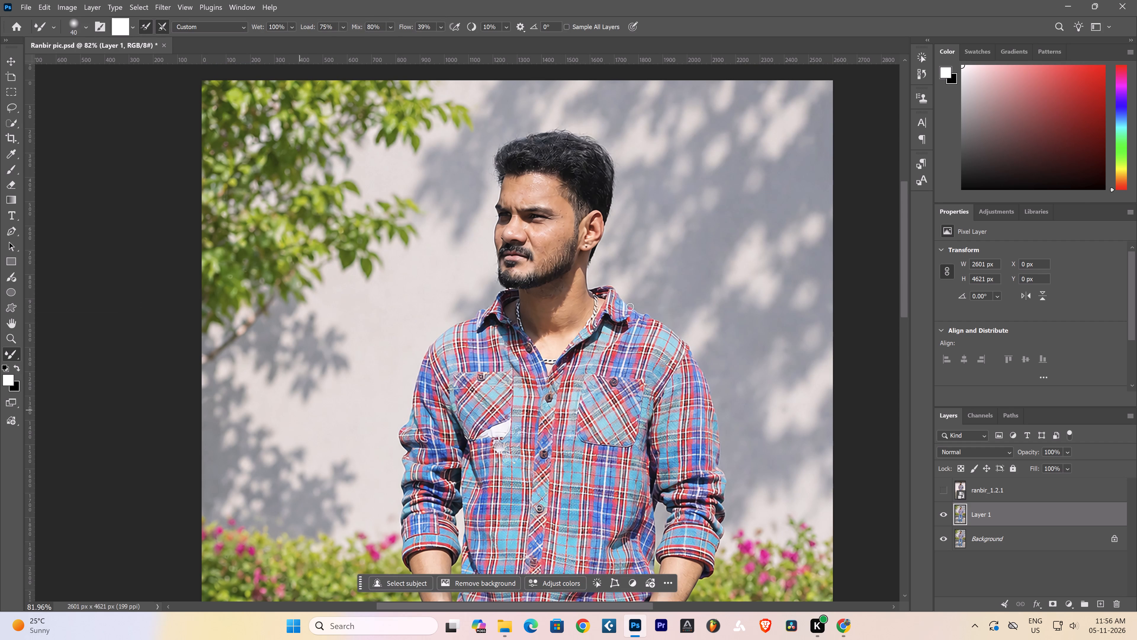
{"action": "scroll", "coordinate": [526, 261], "scroll_direction": "up", "scroll_amount": 1, "text": "alt"}
{"action": "left_click_drag", "start_coordinate": [540, 228], "coordinate": [546, 233]}
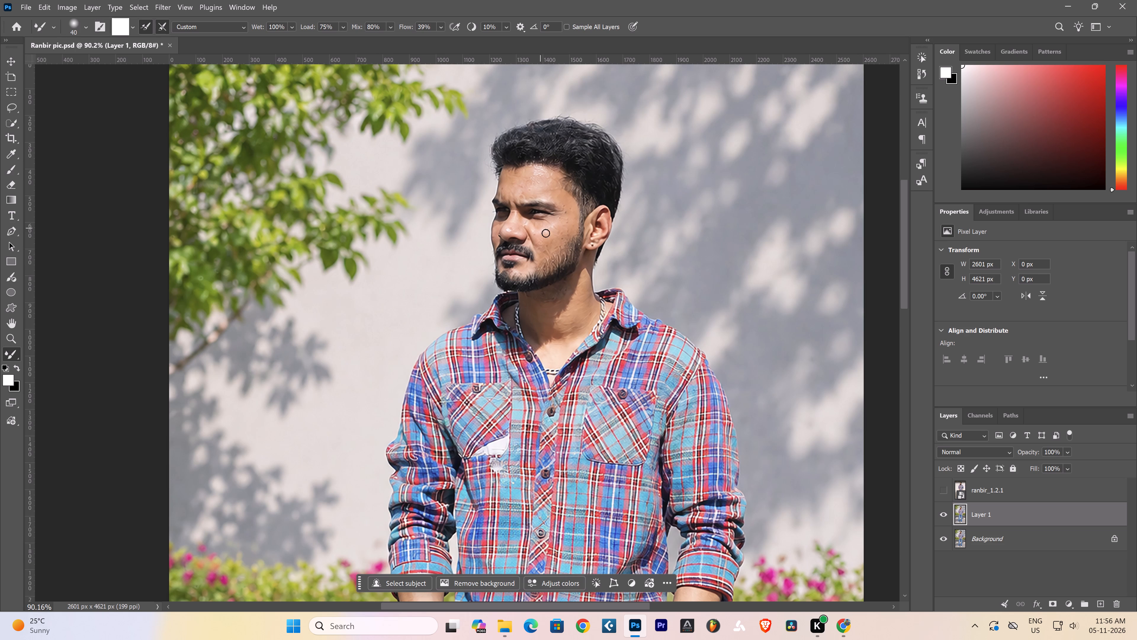
{"action": "left_click_drag", "start_coordinate": [546, 233], "coordinate": [550, 233]}
{"action": "left_click_drag", "start_coordinate": [549, 225], "coordinate": [556, 229]}
{"action": "left_click_drag", "start_coordinate": [548, 224], "coordinate": [562, 218]}
{"action": "left_click_drag", "start_coordinate": [561, 213], "coordinate": [567, 217]}
{"action": "left_click_drag", "start_coordinate": [565, 209], "coordinate": [572, 212]}
{"action": "left_click_drag", "start_coordinate": [561, 204], "coordinate": [570, 211]}
{"action": "left_click_drag", "start_coordinate": [563, 210], "coordinate": [573, 216]}
{"action": "left_click_drag", "start_coordinate": [562, 205], "coordinate": [572, 218]}
{"action": "left_click_drag", "start_coordinate": [564, 211], "coordinate": [574, 216]}
Smooth the forehead skin above the eyebrow and below the hairline with Mixer Brush strokes.
{"action": "left_click_drag", "start_coordinate": [556, 193], "coordinate": [561, 197]}
{"action": "left_click_drag", "start_coordinate": [518, 183], "coordinate": [534, 179]}
{"action": "left_click_drag", "start_coordinate": [531, 174], "coordinate": [538, 174]}
{"action": "left_click_drag", "start_coordinate": [534, 172], "coordinate": [557, 172]}
{"action": "left_click_drag", "start_coordinate": [533, 176], "coordinate": [551, 177]}
{"action": "left_click_drag", "start_coordinate": [551, 177], "coordinate": [552, 176]}
{"action": "left_click_drag", "start_coordinate": [541, 172], "coordinate": [549, 172]}
{"action": "left_click_drag", "start_coordinate": [546, 187], "coordinate": [557, 186]}
{"action": "left_click_drag", "start_coordinate": [558, 179], "coordinate": [558, 190]}
{"action": "left_click_drag", "start_coordinate": [555, 193], "coordinate": [552, 194]}
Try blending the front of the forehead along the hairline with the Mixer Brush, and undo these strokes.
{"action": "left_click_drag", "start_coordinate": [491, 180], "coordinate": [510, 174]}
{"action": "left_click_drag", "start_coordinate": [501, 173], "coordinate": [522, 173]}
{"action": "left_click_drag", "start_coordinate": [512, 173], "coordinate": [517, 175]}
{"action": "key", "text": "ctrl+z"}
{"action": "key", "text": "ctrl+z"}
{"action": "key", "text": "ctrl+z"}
Smooth the front of the forehead and the skin just above the eyebrows with short Mixer Brush strokes.
{"action": "left_click_drag", "start_coordinate": [509, 183], "coordinate": [505, 189]}
{"action": "left_click_drag", "start_coordinate": [505, 186], "coordinate": [495, 191]}
{"action": "left_click_drag", "start_coordinate": [516, 194], "coordinate": [527, 195]}
{"action": "left_click_drag", "start_coordinate": [518, 198], "coordinate": [527, 193]}
{"action": "left_click_drag", "start_coordinate": [521, 184], "coordinate": [527, 186]}
Blend the skin beneath the eye and along the nose up to its bridge with the Mixer Brush.
{"action": "left_click_drag", "start_coordinate": [521, 221], "coordinate": [529, 224]}
{"action": "left_click_drag", "start_coordinate": [525, 222], "coordinate": [534, 227]}
{"action": "left_click_drag", "start_coordinate": [523, 224], "coordinate": [532, 228]}
{"action": "left_click_drag", "start_coordinate": [515, 226], "coordinate": [519, 232]}
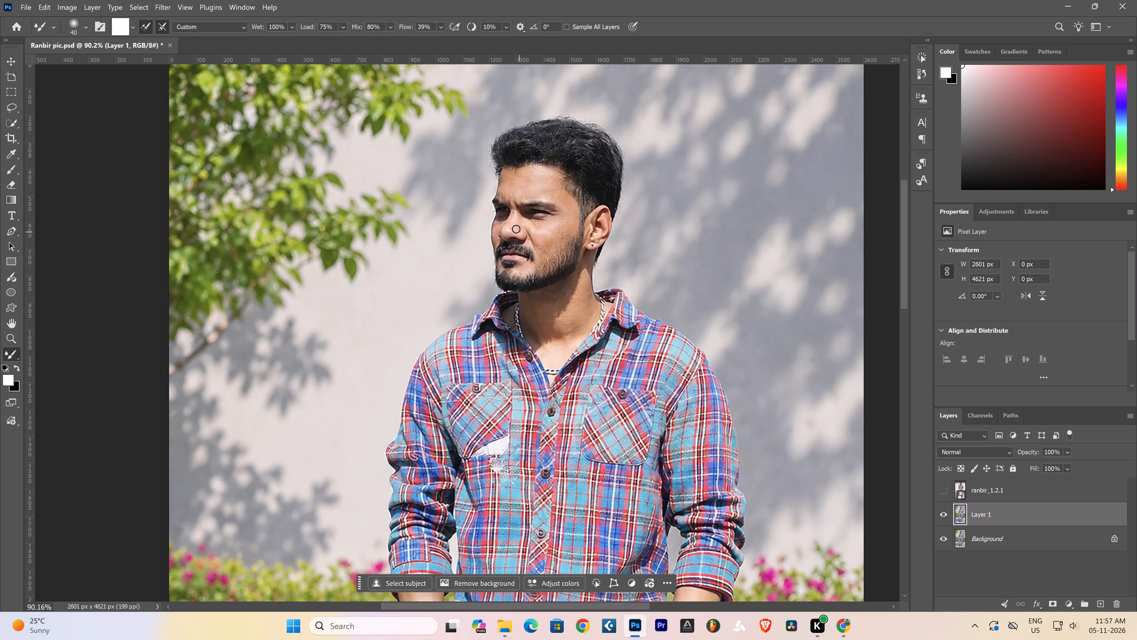
{"action": "left_click_drag", "start_coordinate": [513, 221], "coordinate": [508, 230]}
{"action": "left_click_drag", "start_coordinate": [510, 223], "coordinate": [500, 231]}
{"action": "left_click_drag", "start_coordinate": [506, 223], "coordinate": [504, 229]}
{"action": "left_click_drag", "start_coordinate": [516, 210], "coordinate": [513, 217]}
{"action": "left_click_drag", "start_coordinate": [514, 208], "coordinate": [512, 218]}
Even out the skin from the cheek up to the temple beside the ear with more Mixer Brush strokes.
{"action": "left_click_drag", "start_coordinate": [533, 231], "coordinate": [550, 235]}
{"action": "left_click_drag", "start_coordinate": [548, 230], "coordinate": [562, 230]}
{"action": "left_click_drag", "start_coordinate": [558, 241], "coordinate": [564, 240]}
{"action": "left_click_drag", "start_coordinate": [564, 240], "coordinate": [565, 237]}
{"action": "left_click_drag", "start_coordinate": [563, 241], "coordinate": [577, 217]}
{"action": "left_click_drag", "start_coordinate": [571, 219], "coordinate": [568, 228]}
{"action": "left_click_drag", "start_coordinate": [566, 220], "coordinate": [566, 226]}
{"action": "left_click_drag", "start_coordinate": [567, 214], "coordinate": [565, 226]}
{"action": "left_click_drag", "start_coordinate": [571, 205], "coordinate": [568, 220]}
Smooth the lower cheek beside the moustache down to the edge of the beard with the Mixer Brush.
{"action": "left_click_drag", "start_coordinate": [542, 236], "coordinate": [542, 247]}
{"action": "left_click_drag", "start_coordinate": [537, 235], "coordinate": [540, 240]}
{"action": "left_click_drag", "start_coordinate": [533, 237], "coordinate": [540, 247]}
{"action": "left_click_drag", "start_coordinate": [547, 249], "coordinate": [540, 258]}
{"action": "left_click_drag", "start_coordinate": [549, 249], "coordinate": [535, 256]}
Touch up the skin on the nose tip and at the outer corner of the eye with the Mixer Brush.
{"action": "left_click_drag", "start_coordinate": [504, 232], "coordinate": [506, 234]}
{"action": "left_click_drag", "start_coordinate": [509, 230], "coordinate": [512, 234]}
{"action": "left_click_drag", "start_coordinate": [512, 234], "coordinate": [513, 234]}
{"action": "left_click_drag", "start_coordinate": [513, 228], "coordinate": [502, 233]}
{"action": "left_click_drag", "start_coordinate": [551, 213], "coordinate": [559, 213]}
{"action": "left_click_drag", "start_coordinate": [552, 213], "coordinate": [561, 212]}
Smooth the skin at the temple beside the eyebrow with the Mixer Brush.
{"action": "left_click_drag", "start_coordinate": [550, 212], "coordinate": [565, 211]}
{"action": "left_click_drag", "start_coordinate": [558, 213], "coordinate": [569, 210]}
Even out the skin of the neck, from below the ear and jaw down to the open collar, with the Mixer Brush.
{"action": "scroll", "coordinate": [575, 258], "scroll_direction": "down", "scroll_amount": 2, "text": "alt"}
{"action": "scroll", "coordinate": [574, 257], "scroll_direction": "up", "scroll_amount": 1, "text": "alt"}
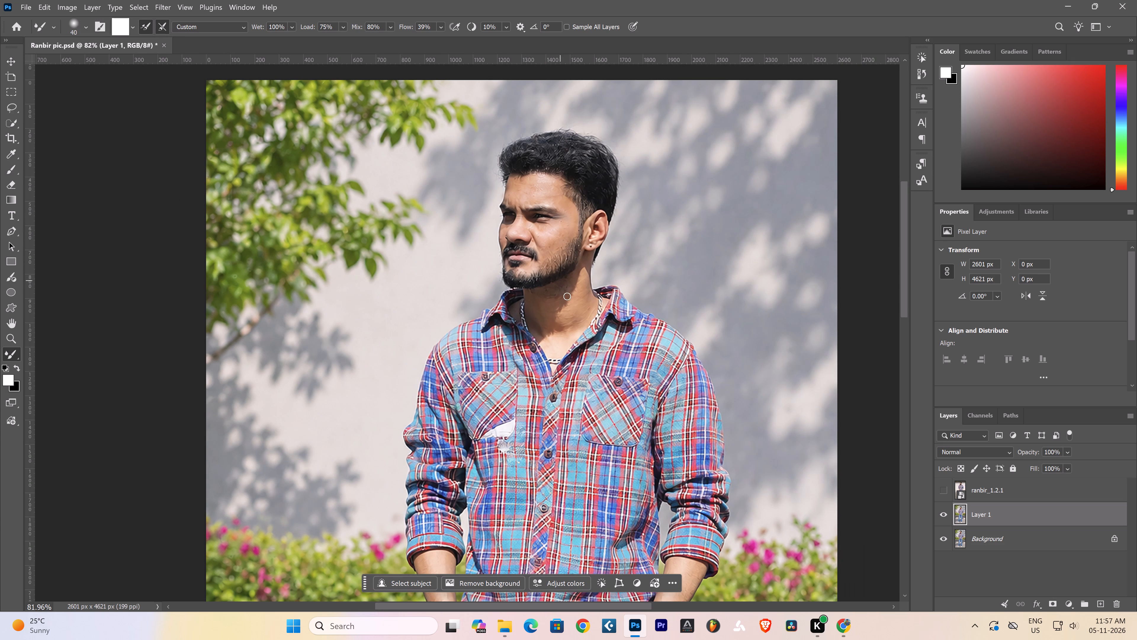
{"action": "left_click_drag", "start_coordinate": [575, 294], "coordinate": [565, 309]}
{"action": "left_click_drag", "start_coordinate": [562, 313], "coordinate": [559, 326]}
{"action": "left_click_drag", "start_coordinate": [568, 311], "coordinate": [565, 322]}
{"action": "left_click_drag", "start_coordinate": [572, 314], "coordinate": [571, 326]}
{"action": "left_click_drag", "start_coordinate": [580, 313], "coordinate": [579, 316]}
{"action": "left_click_drag", "start_coordinate": [579, 316], "coordinate": [576, 321]}
{"action": "left_click_drag", "start_coordinate": [584, 303], "coordinate": [584, 309]}
{"action": "left_click_drag", "start_coordinate": [583, 275], "coordinate": [583, 281]}
{"action": "left_click_drag", "start_coordinate": [587, 260], "coordinate": [584, 276]}
{"action": "left_click_drag", "start_coordinate": [563, 292], "coordinate": [563, 303]}
{"action": "left_click_drag", "start_coordinate": [550, 297], "coordinate": [546, 308]}
{"action": "left_click_drag", "start_coordinate": [541, 308], "coordinate": [540, 316]}
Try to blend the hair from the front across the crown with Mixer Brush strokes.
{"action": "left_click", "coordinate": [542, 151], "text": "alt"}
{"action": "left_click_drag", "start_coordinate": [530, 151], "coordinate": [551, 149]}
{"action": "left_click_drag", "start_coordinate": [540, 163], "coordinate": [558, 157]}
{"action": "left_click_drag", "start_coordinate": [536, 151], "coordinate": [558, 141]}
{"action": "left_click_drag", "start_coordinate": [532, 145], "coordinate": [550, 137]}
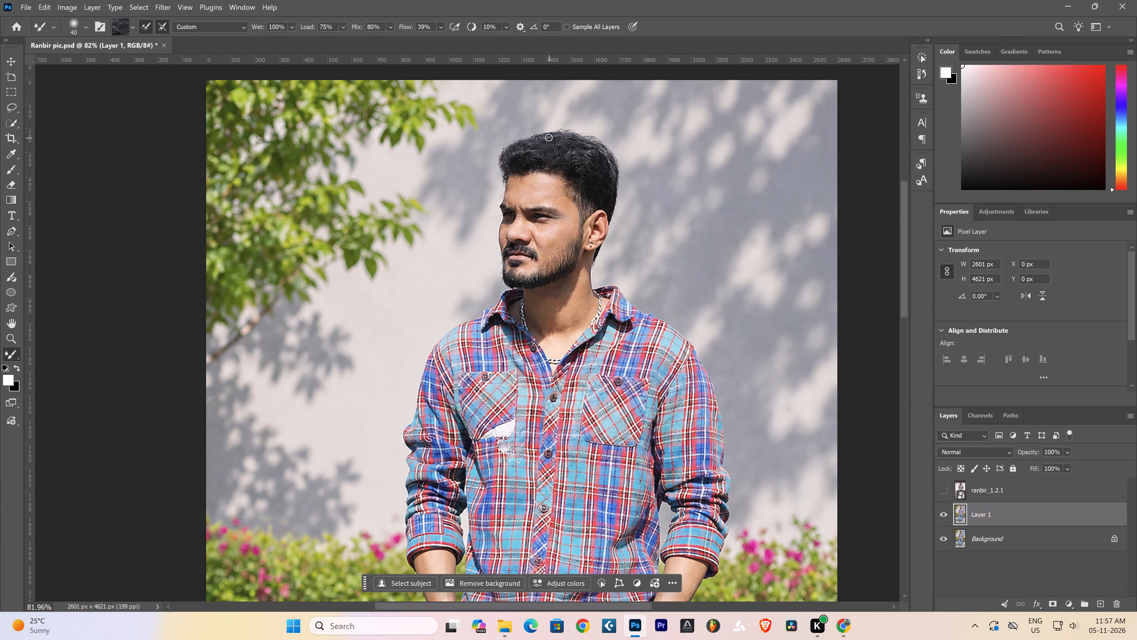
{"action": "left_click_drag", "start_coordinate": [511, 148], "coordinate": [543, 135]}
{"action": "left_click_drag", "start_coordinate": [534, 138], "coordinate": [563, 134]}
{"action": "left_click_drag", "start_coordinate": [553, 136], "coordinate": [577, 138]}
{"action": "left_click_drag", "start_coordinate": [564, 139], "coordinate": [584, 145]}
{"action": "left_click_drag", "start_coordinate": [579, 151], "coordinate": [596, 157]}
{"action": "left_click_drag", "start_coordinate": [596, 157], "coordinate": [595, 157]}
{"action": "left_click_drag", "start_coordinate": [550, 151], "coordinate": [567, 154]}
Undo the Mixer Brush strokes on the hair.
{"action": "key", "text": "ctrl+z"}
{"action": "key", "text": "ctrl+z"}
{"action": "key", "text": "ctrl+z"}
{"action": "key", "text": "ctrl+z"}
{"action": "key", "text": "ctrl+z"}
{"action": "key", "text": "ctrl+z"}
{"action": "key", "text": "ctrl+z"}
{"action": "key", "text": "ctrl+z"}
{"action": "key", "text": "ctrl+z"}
Sharpen the hair from the front across the crown and down to above the ear, using the Sharpen Tool at size 250.
{"action": "right_click", "coordinate": [11, 351]}
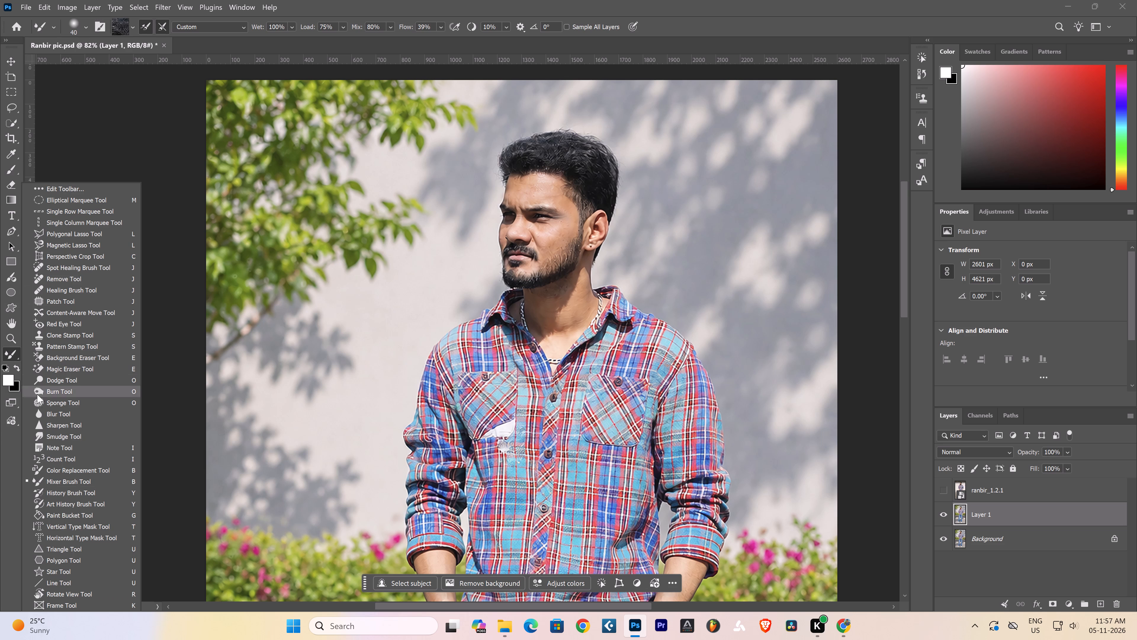
{"action": "left_click", "coordinate": [65, 423]}
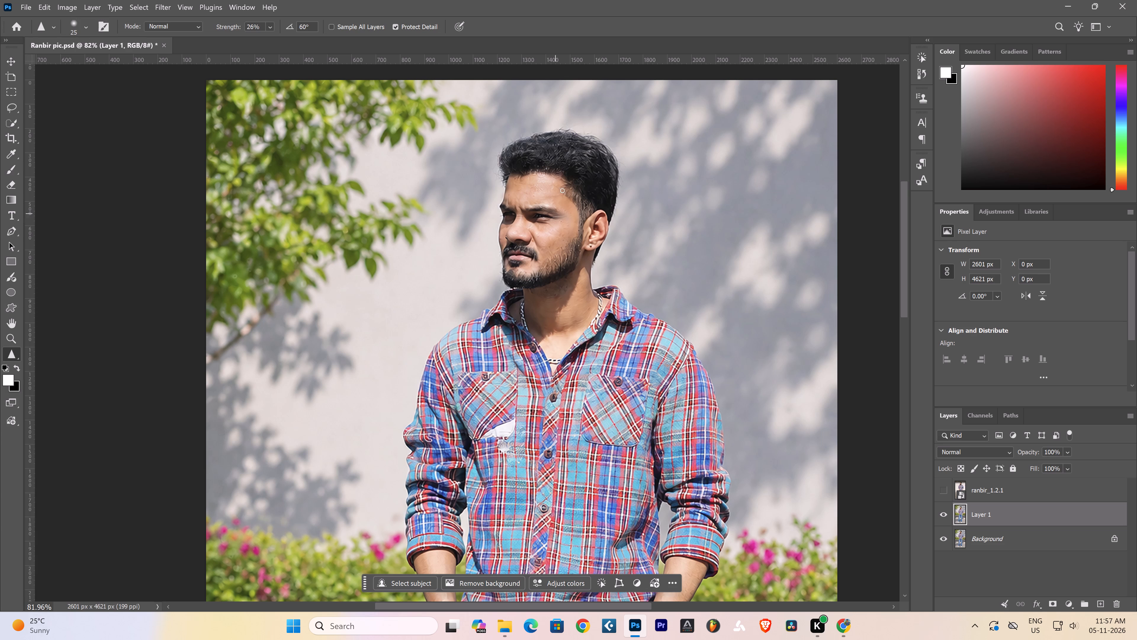
{"action": "key", "text": "bracketright"}
{"action": "key", "text": "bracketright"}
{"action": "key", "text": "bracketright"}
{"action": "key", "text": "bracketright"}
{"action": "key", "text": "bracketright"}
{"action": "key", "text": "bracketright"}
{"action": "key", "text": "bracketright"}
{"action": "key", "text": "bracketright"}
{"action": "key", "text": "bracketright"}
{"action": "key", "text": "bracketright"}
{"action": "key", "text": "bracketright"}
{"action": "key", "text": "bracketright"}
{"action": "key", "text": "bracketright"}
{"action": "key", "text": "bracketright"}
{"action": "key", "text": "bracketright"}
{"action": "left_click_drag", "start_coordinate": [526, 152], "coordinate": [585, 153]}
{"action": "left_click_drag", "start_coordinate": [575, 148], "coordinate": [612, 176]}
{"action": "left_click_drag", "start_coordinate": [588, 188], "coordinate": [612, 184]}
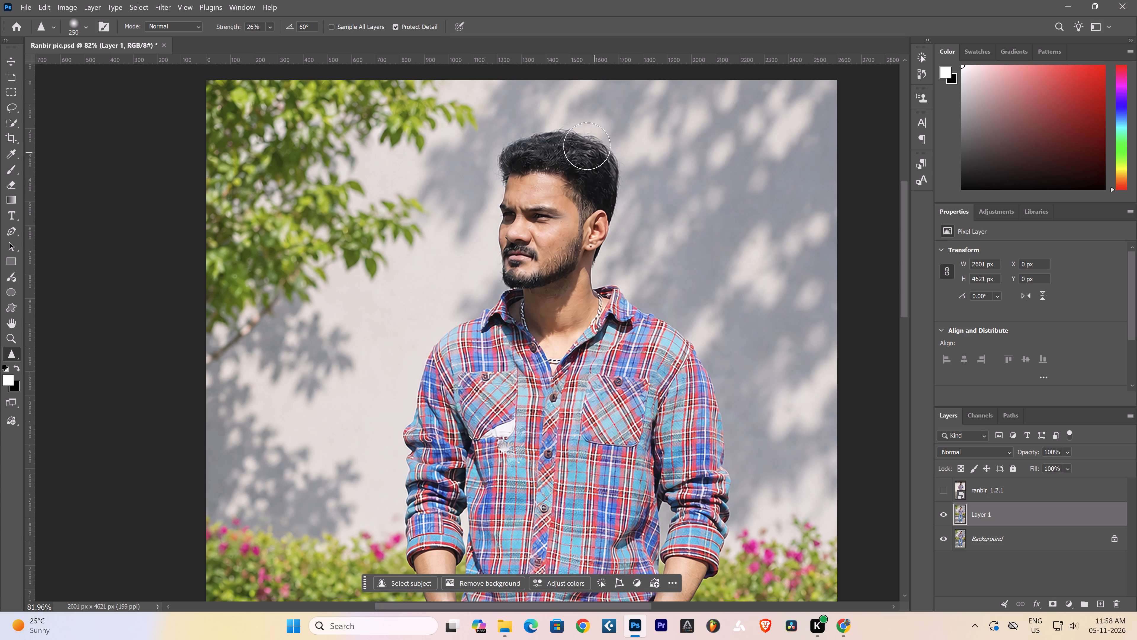
{"action": "left_click_drag", "start_coordinate": [584, 145], "coordinate": [509, 156]}
{"action": "left_click_drag", "start_coordinate": [529, 141], "coordinate": [633, 157]}
Examine the retouched face, hair and upper body at a reduced zoom.
{"action": "scroll", "coordinate": [621, 308], "scroll_direction": "down", "scroll_amount": 2, "text": "alt"}
{"action": "scroll", "coordinate": [621, 308], "scroll_direction": "up", "scroll_amount": 1, "text": "alt"}
{"action": "scroll", "coordinate": [646, 368], "scroll_direction": "down", "scroll_amount": 4, "text": "alt"}
{"action": "scroll", "coordinate": [684, 378], "scroll_direction": "down", "scroll_amount": 3}
{"action": "scroll", "coordinate": [684, 378], "scroll_direction": "down", "scroll_amount": 2, "text": "alt"}
{"action": "scroll", "coordinate": [684, 378], "scroll_direction": "up", "scroll_amount": 1, "text": "alt"}
{"action": "scroll", "coordinate": [684, 378], "scroll_direction": "down", "scroll_amount": 4, "text": "alt"}
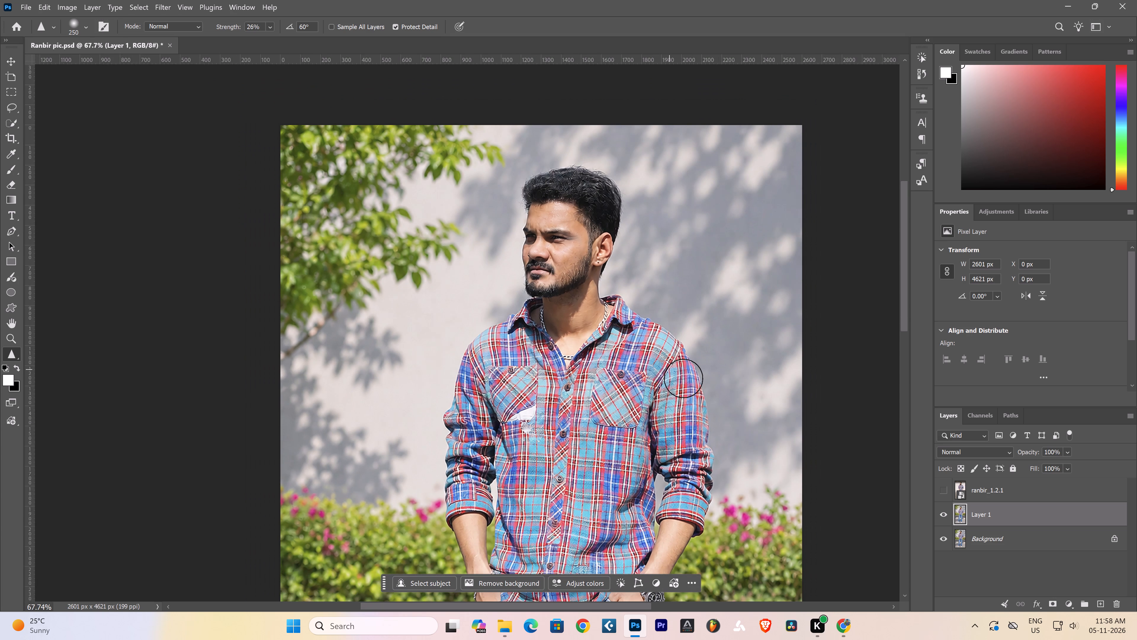
{"action": "scroll", "coordinate": [695, 383], "scroll_direction": "down", "scroll_amount": 1}
{"action": "scroll", "coordinate": [695, 383], "scroll_direction": "up", "scroll_amount": 1}
{"action": "scroll", "coordinate": [696, 383], "scroll_direction": "down", "scroll_amount": 1}
{"action": "scroll", "coordinate": [696, 383], "scroll_direction": "up", "scroll_amount": 1}
{"action": "scroll", "coordinate": [689, 383], "scroll_direction": "down", "scroll_amount": 1}
{"action": "scroll", "coordinate": [605, 364], "scroll_direction": "down", "scroll_amount": 2, "text": "alt"}
{"action": "scroll", "coordinate": [605, 364], "scroll_direction": "up", "scroll_amount": 1, "text": "alt"}
{"action": "scroll", "coordinate": [605, 364], "scroll_direction": "down", "scroll_amount": 1, "text": "alt"}
{"action": "scroll", "coordinate": [605, 364], "scroll_direction": "up", "scroll_amount": 1, "text": "alt"}
Save the portrait document.
{"action": "key", "text": "ctrl+s"}
{"action": "scroll", "coordinate": [650, 335], "scroll_direction": "down", "scroll_amount": 1}
{"action": "scroll", "coordinate": [650, 336], "scroll_direction": "up", "scroll_amount": 1}
{"action": "scroll", "coordinate": [619, 502], "scroll_direction": "down", "scroll_amount": 4}
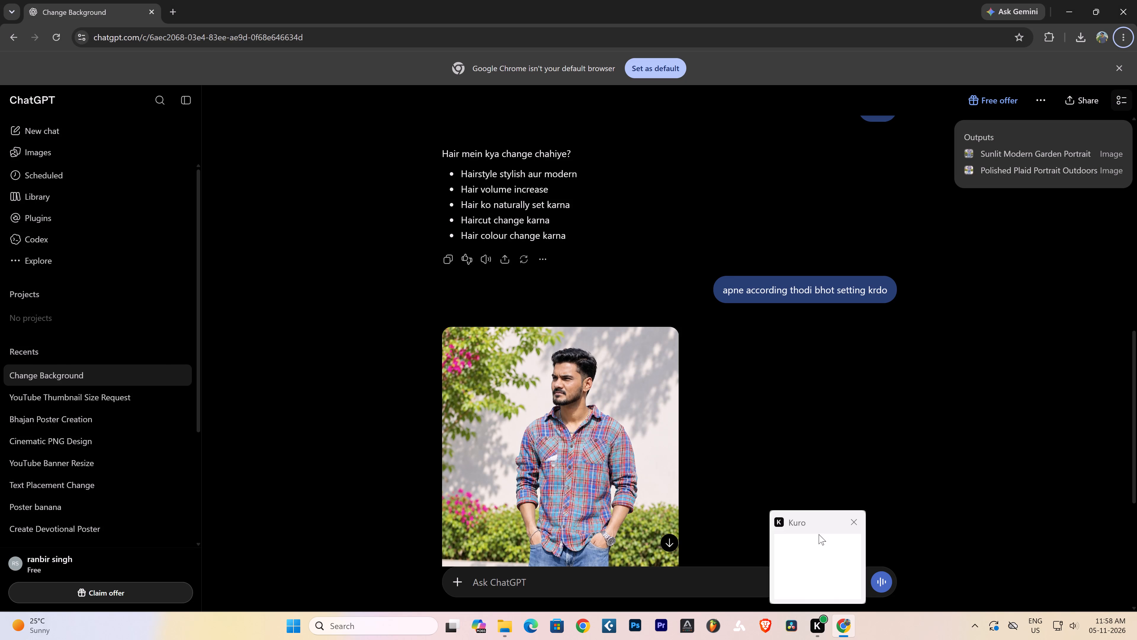
Minimise the Chrome window and relaunch Photoshop.
{"action": "left_click", "coordinate": [1076, 12]}
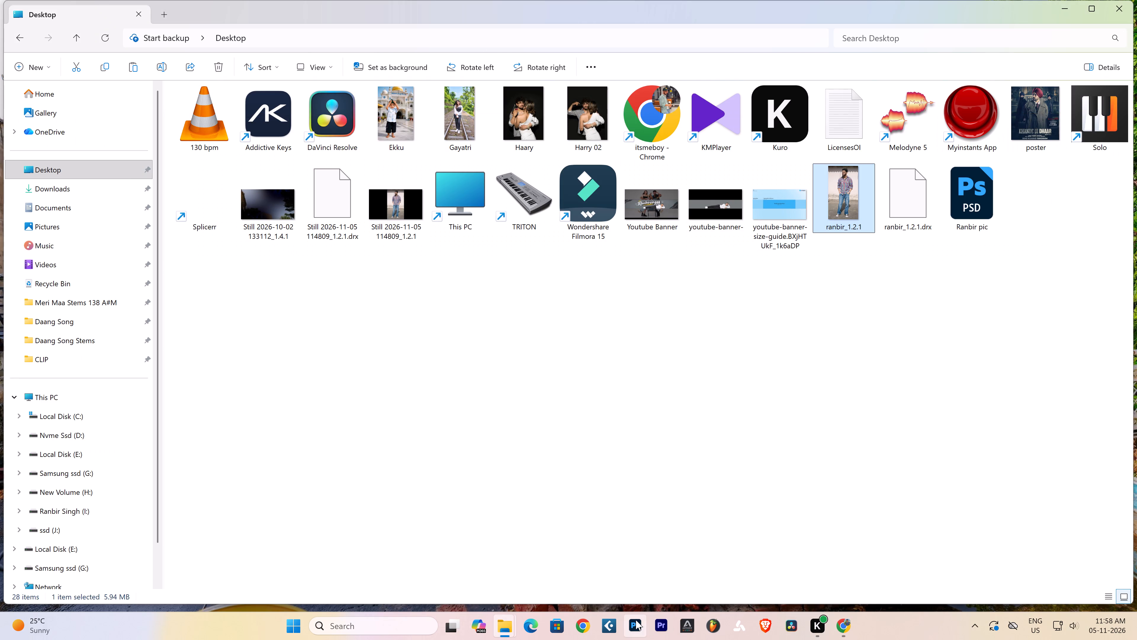
{"action": "left_click", "coordinate": [636, 620]}
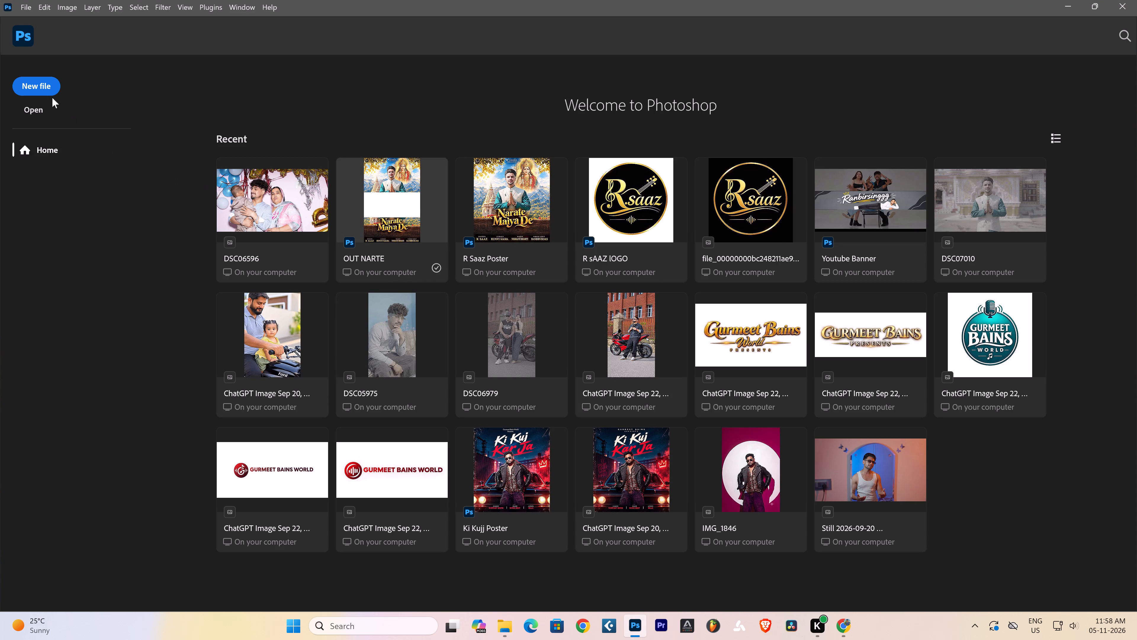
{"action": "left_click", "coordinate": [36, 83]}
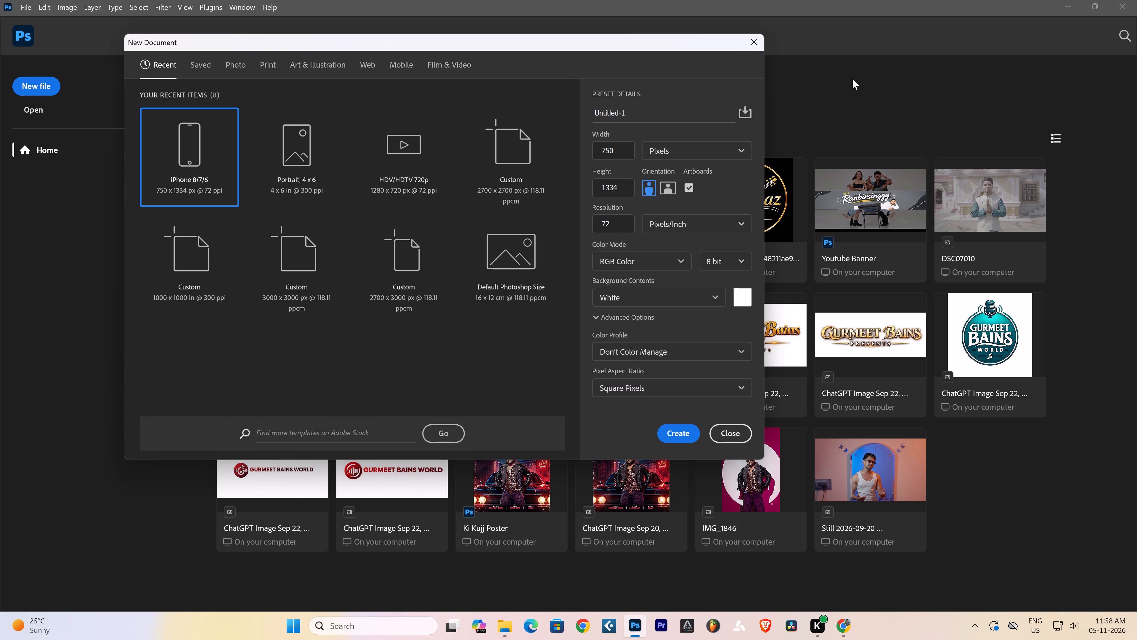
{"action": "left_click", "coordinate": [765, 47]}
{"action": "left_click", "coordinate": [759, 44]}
Open the Photoshop document Ranbir pic from the Desktop folder.
{"action": "left_click", "coordinate": [19, 111]}
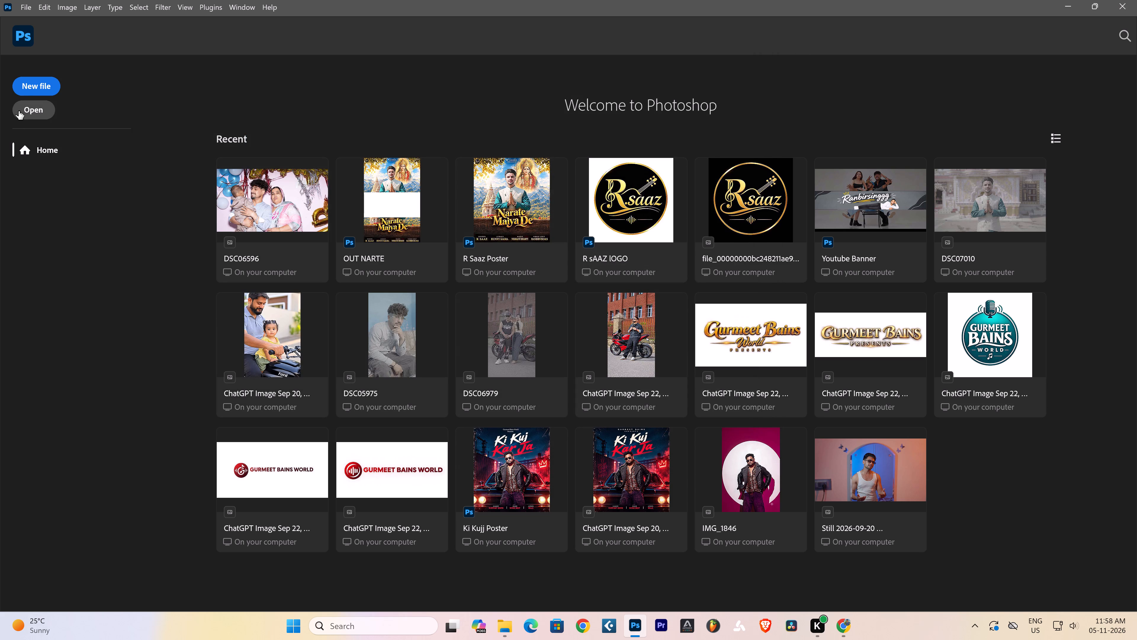
{"action": "scroll", "coordinate": [484, 253], "scroll_direction": "down", "scroll_amount": 2}
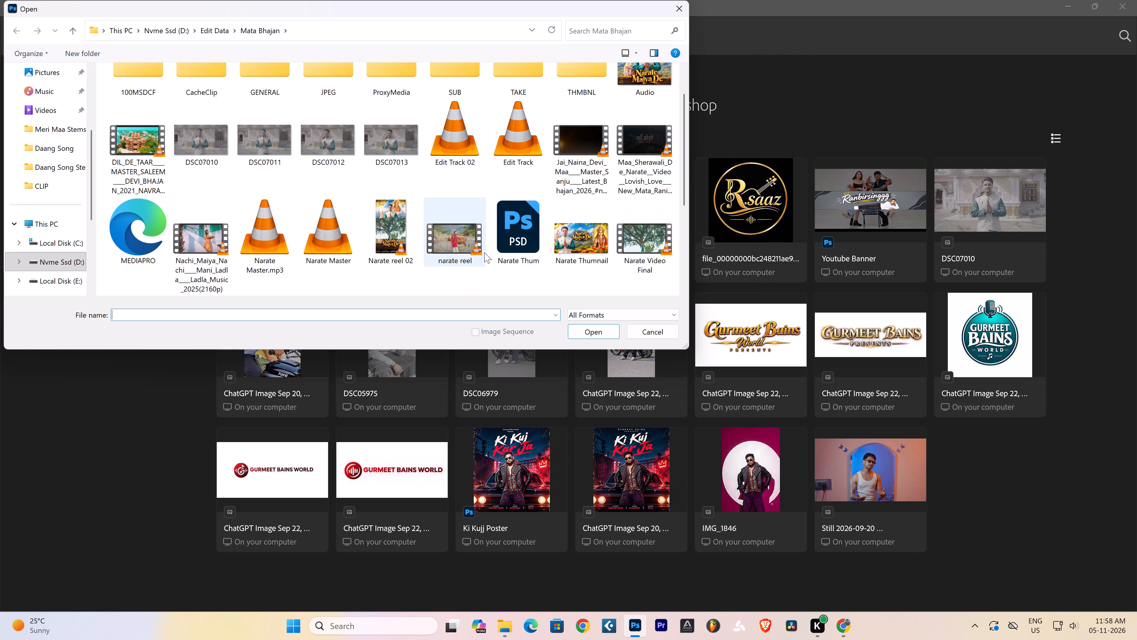
{"action": "scroll", "coordinate": [36, 146], "scroll_direction": "up", "scroll_amount": 3}
{"action": "left_click", "coordinate": [58, 153]}
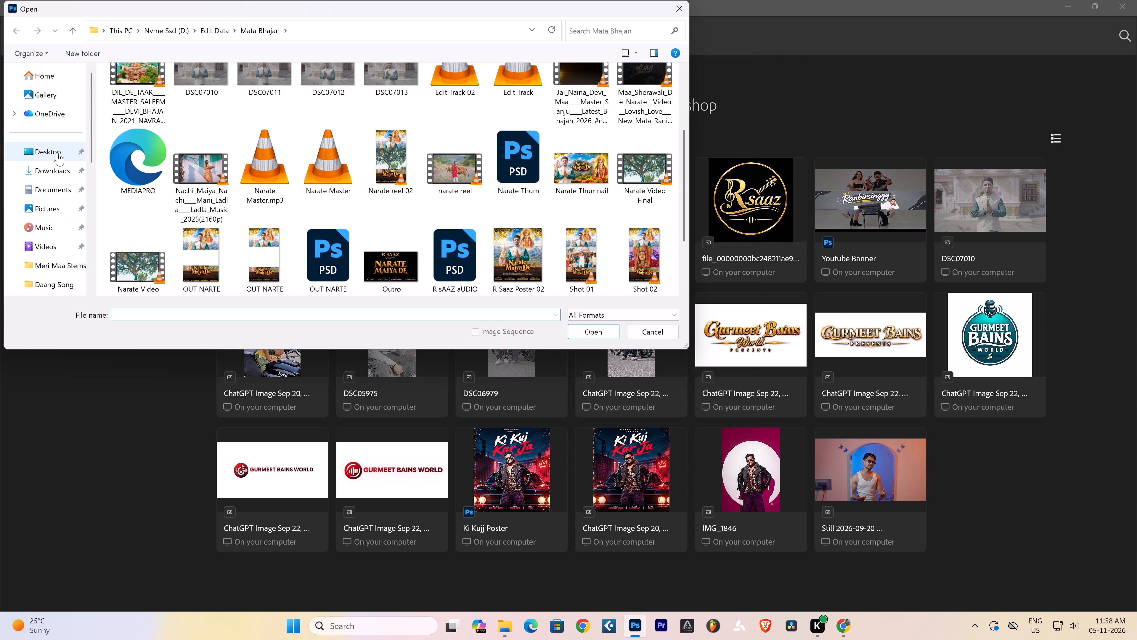
{"action": "scroll", "coordinate": [505, 181], "scroll_direction": "down", "scroll_amount": 2}
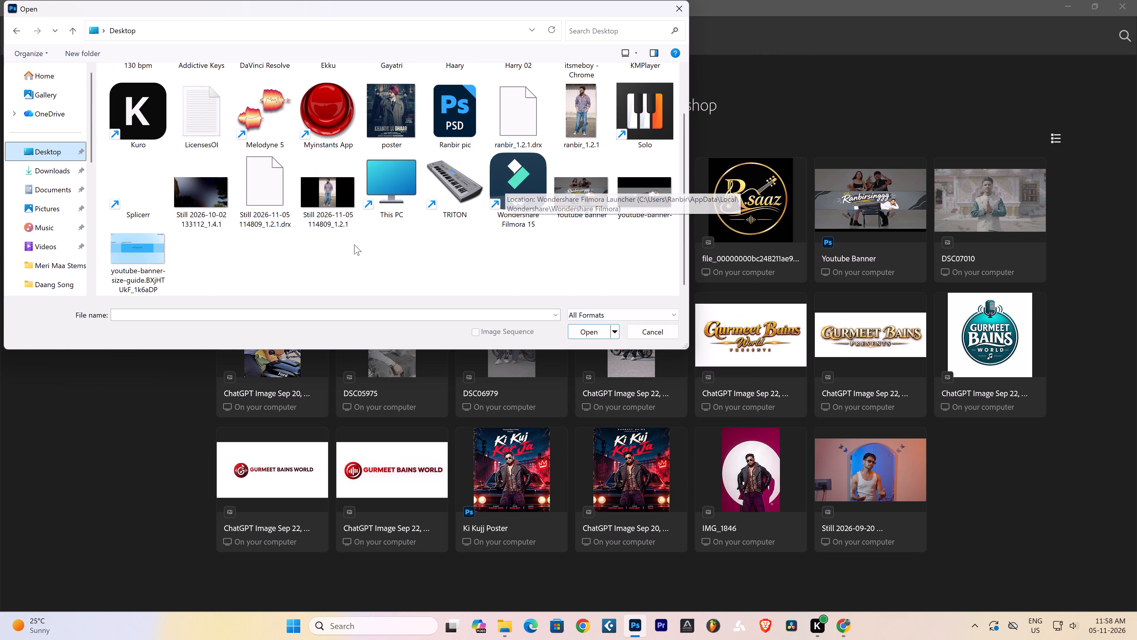
{"action": "left_click", "coordinate": [439, 119]}
{"action": "left_click", "coordinate": [595, 338]}
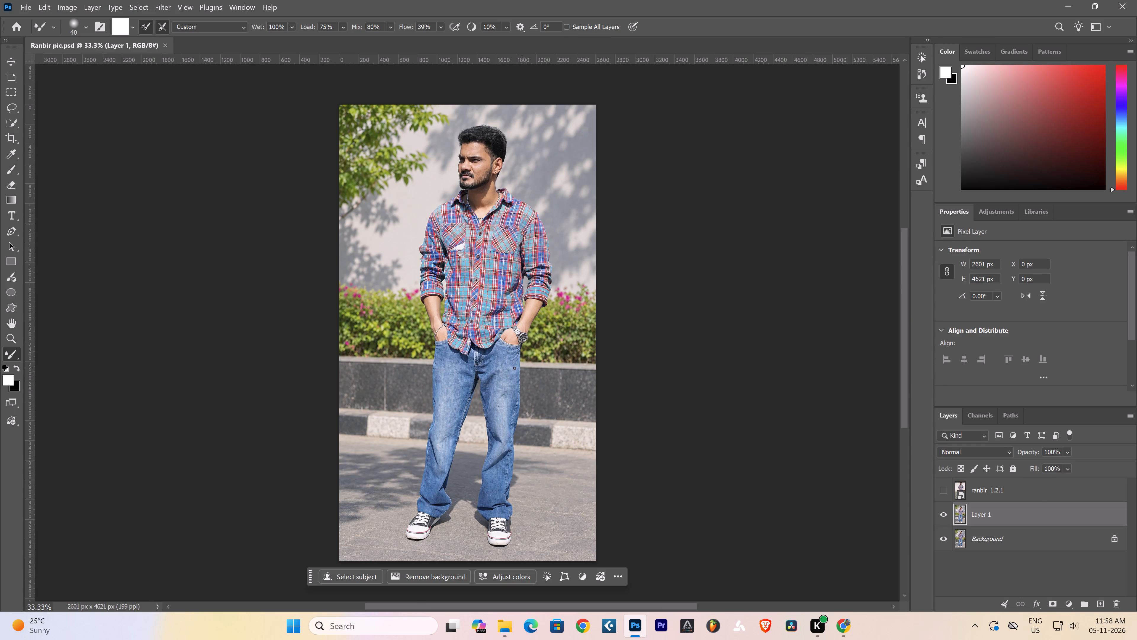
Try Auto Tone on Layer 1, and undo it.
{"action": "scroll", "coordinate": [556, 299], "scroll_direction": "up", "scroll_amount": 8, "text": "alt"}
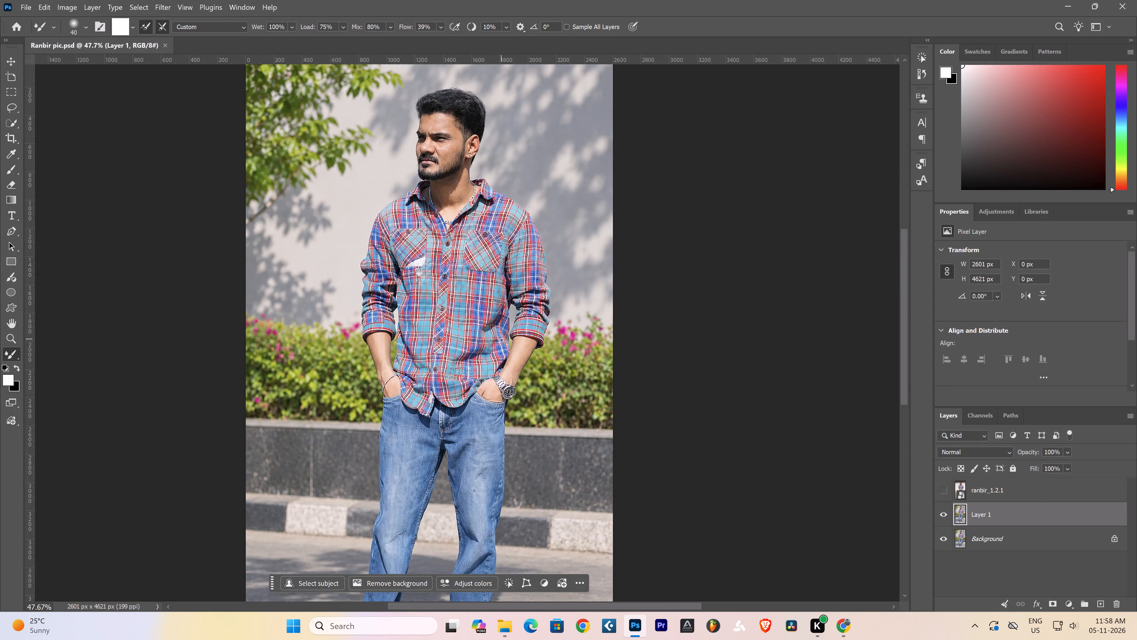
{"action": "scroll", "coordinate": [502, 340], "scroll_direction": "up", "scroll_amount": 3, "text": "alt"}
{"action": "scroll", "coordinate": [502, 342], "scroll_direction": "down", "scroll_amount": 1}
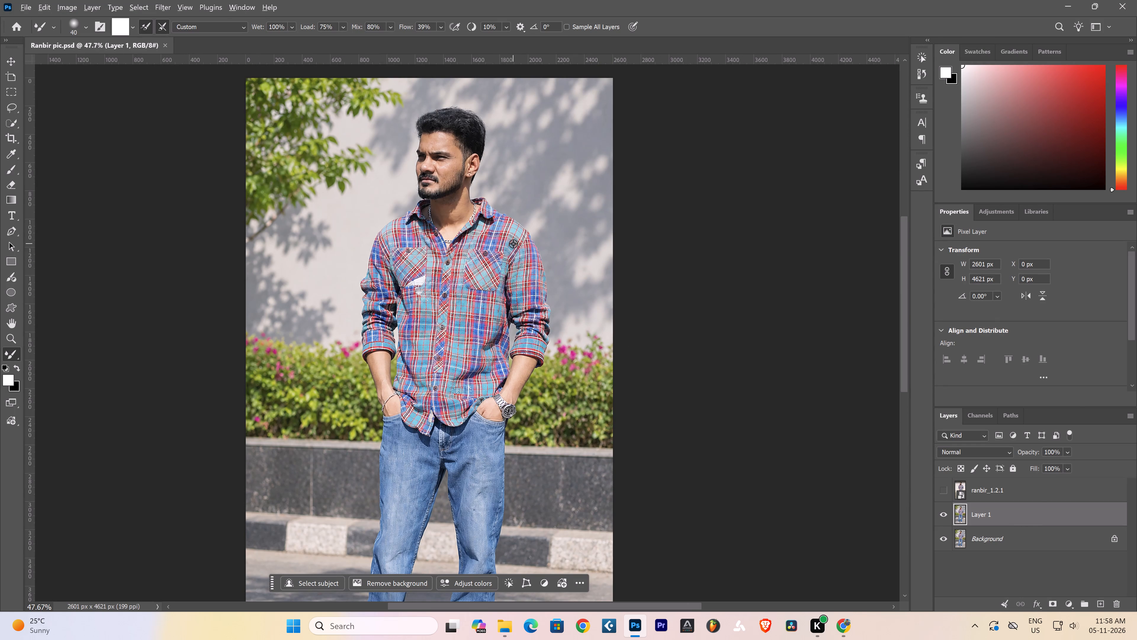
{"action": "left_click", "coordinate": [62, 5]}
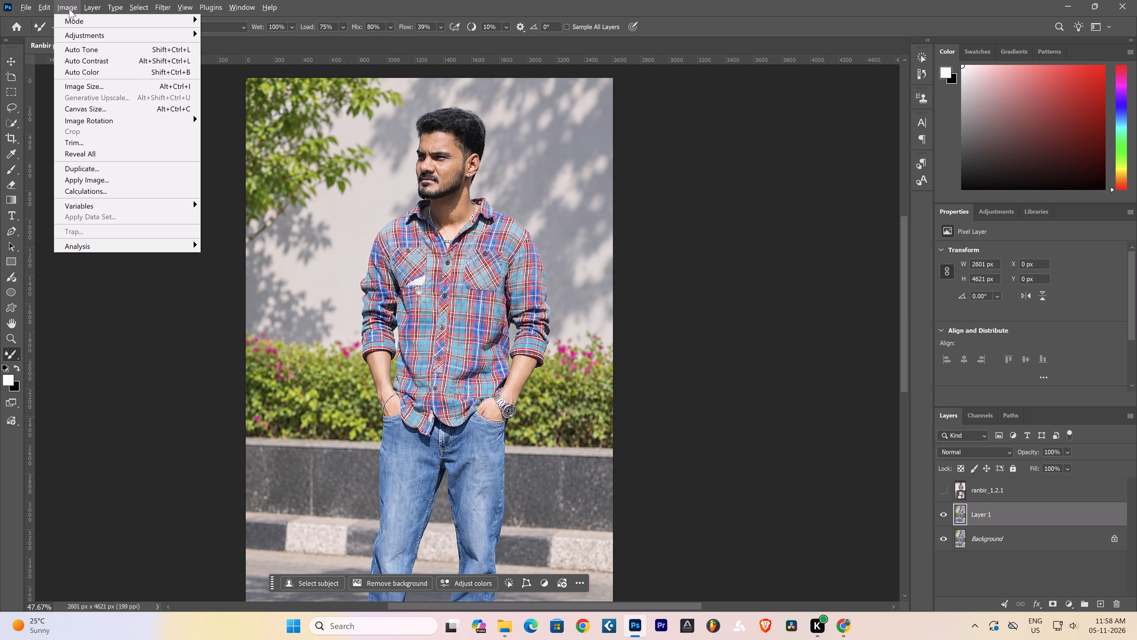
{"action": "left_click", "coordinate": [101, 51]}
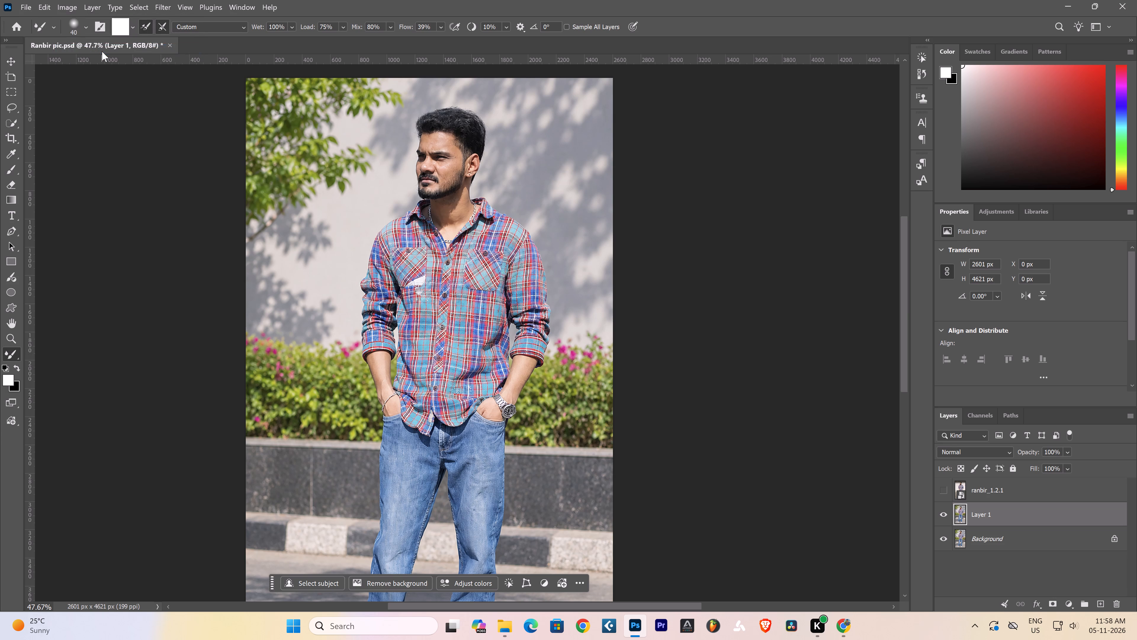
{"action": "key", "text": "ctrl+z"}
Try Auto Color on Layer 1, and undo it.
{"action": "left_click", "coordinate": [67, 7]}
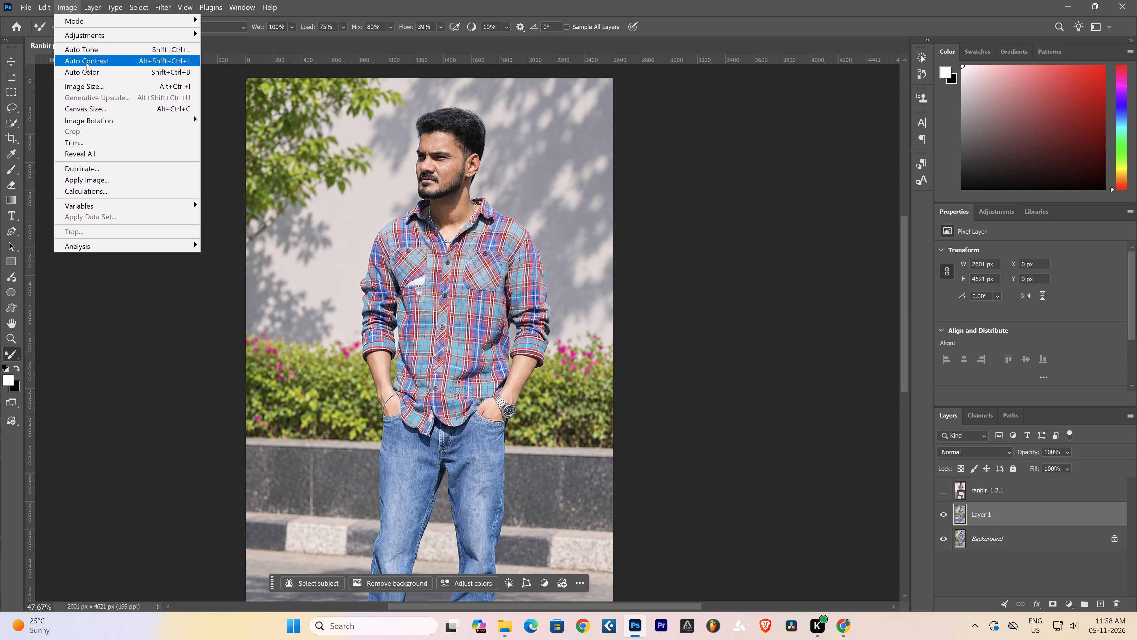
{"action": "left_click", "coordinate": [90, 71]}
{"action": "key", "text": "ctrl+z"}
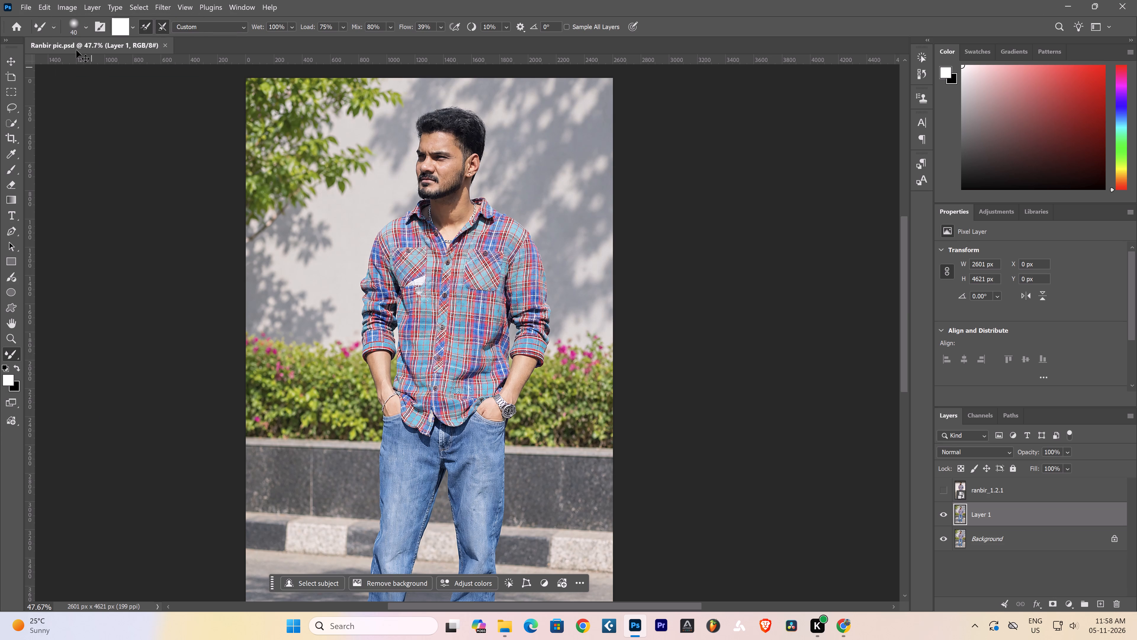
Apply a Brightness/Contrast adjustment to Layer 1 with brightness 12 and contrast 4, comparing the preview on and off.
{"action": "left_click", "coordinate": [62, 7]}
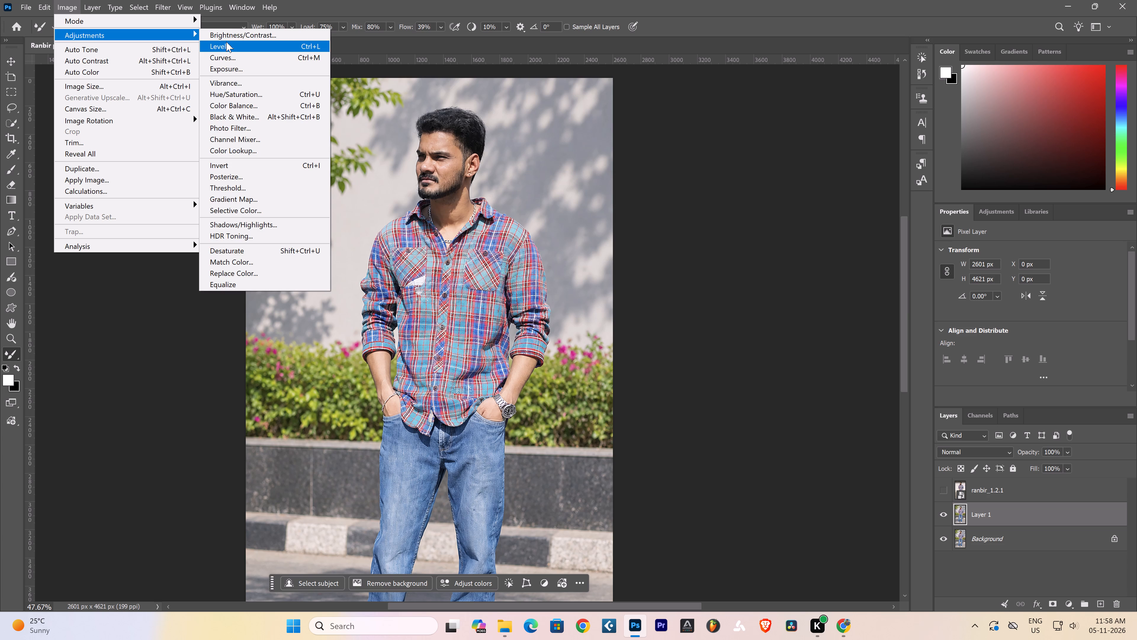
{"action": "left_click", "coordinate": [234, 37]}
{"action": "left_click_drag", "start_coordinate": [888, 324], "coordinate": [888, 324]}
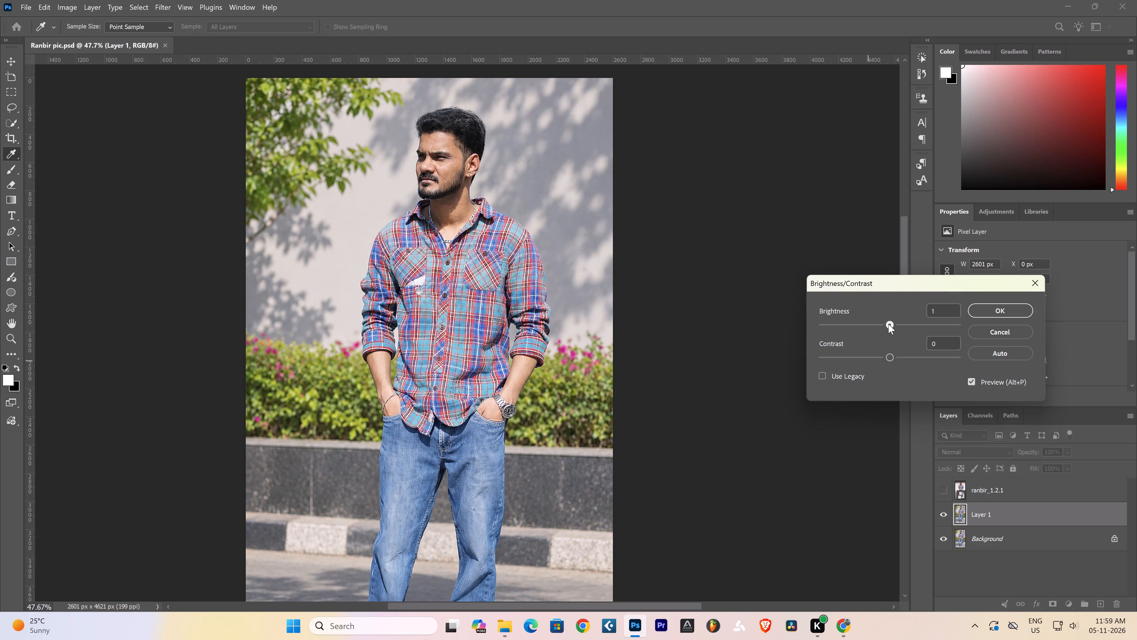
{"action": "left_click_drag", "start_coordinate": [888, 324], "coordinate": [893, 324]}
{"action": "left_click_drag", "start_coordinate": [893, 324], "coordinate": [893, 324]}
{"action": "left_click_drag", "start_coordinate": [892, 353], "coordinate": [895, 353]}
{"action": "left_click_drag", "start_coordinate": [895, 353], "coordinate": [895, 353]}
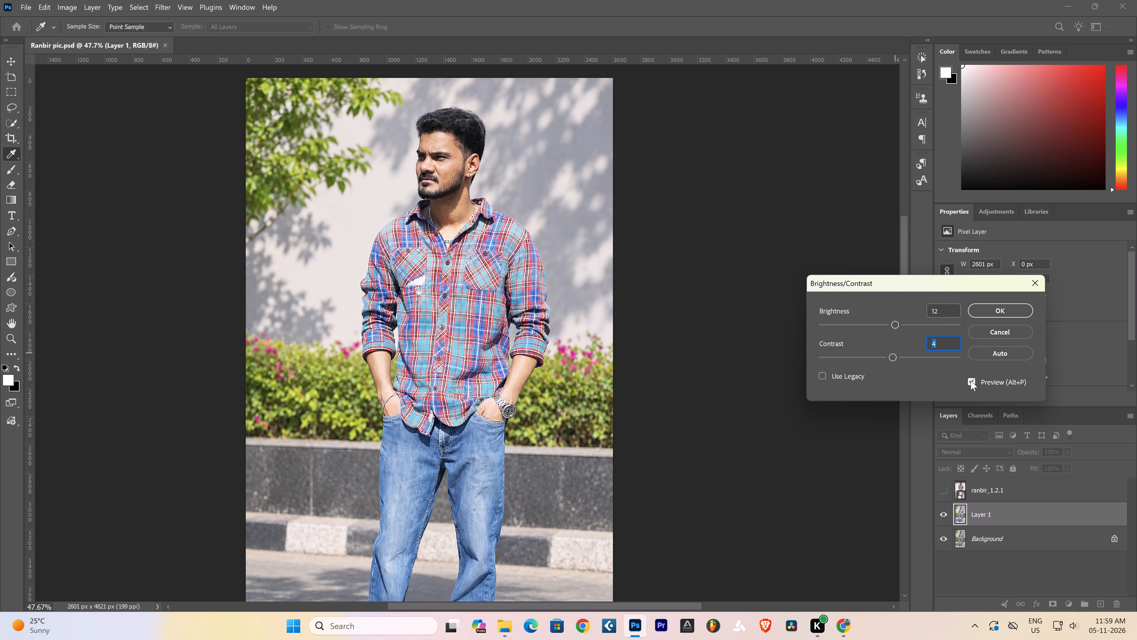
{"action": "left_click", "coordinate": [973, 385]}
{"action": "left_click", "coordinate": [972, 384]}
{"action": "left_click", "coordinate": [998, 311]}
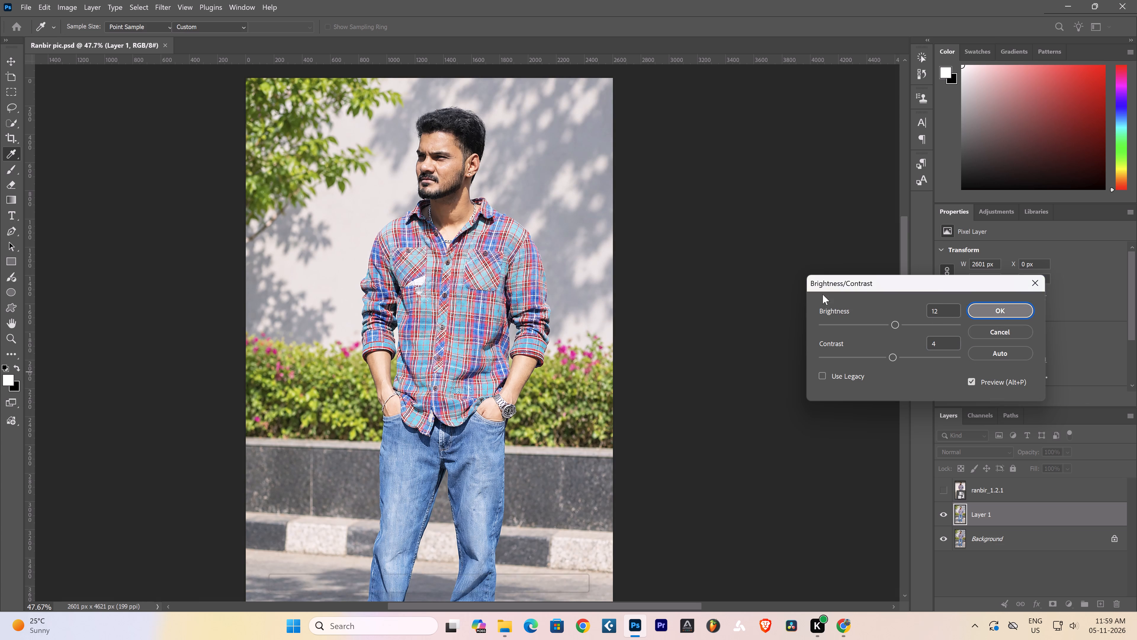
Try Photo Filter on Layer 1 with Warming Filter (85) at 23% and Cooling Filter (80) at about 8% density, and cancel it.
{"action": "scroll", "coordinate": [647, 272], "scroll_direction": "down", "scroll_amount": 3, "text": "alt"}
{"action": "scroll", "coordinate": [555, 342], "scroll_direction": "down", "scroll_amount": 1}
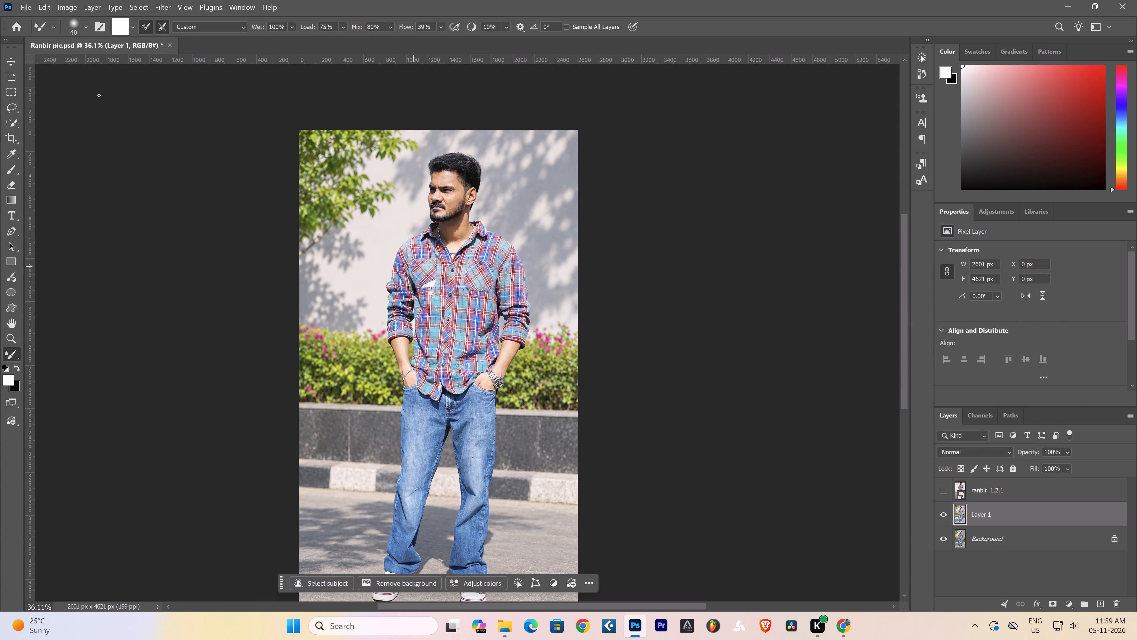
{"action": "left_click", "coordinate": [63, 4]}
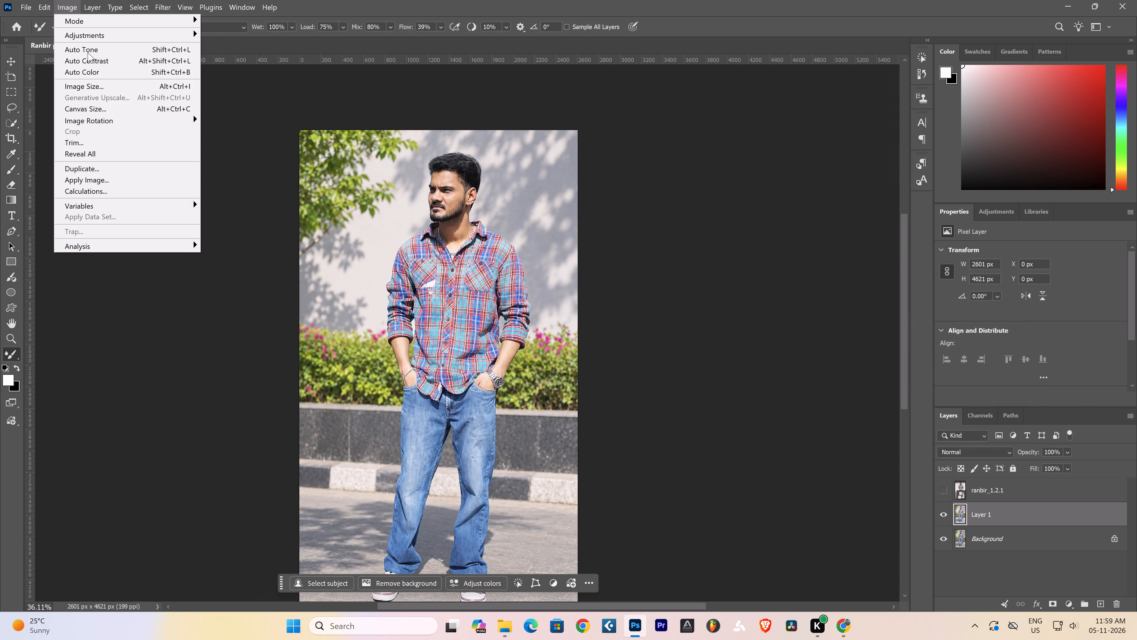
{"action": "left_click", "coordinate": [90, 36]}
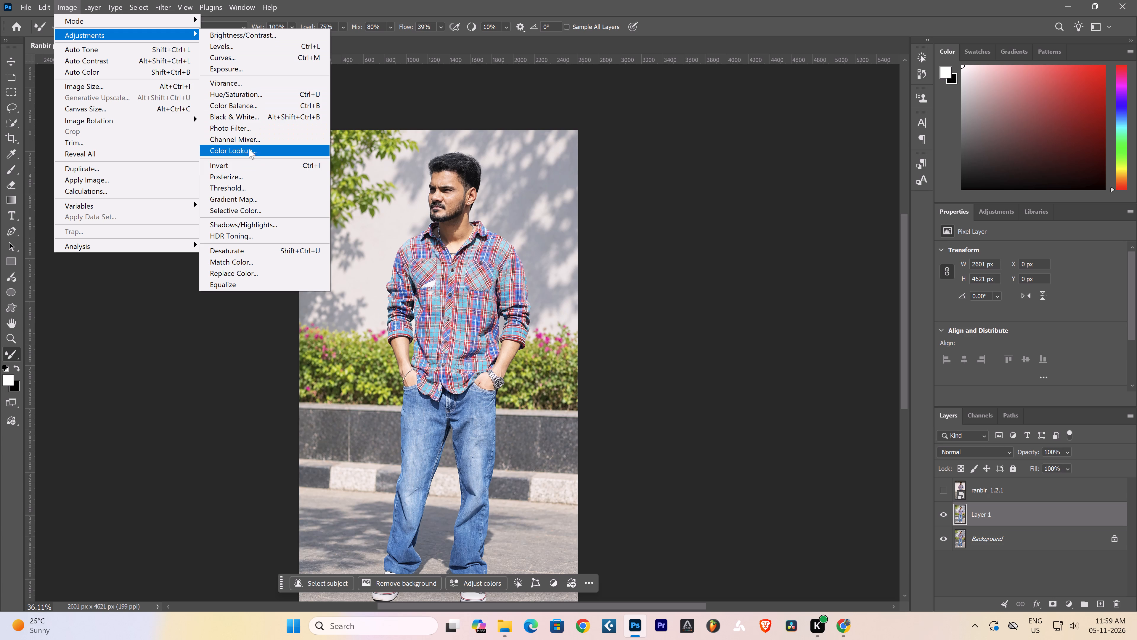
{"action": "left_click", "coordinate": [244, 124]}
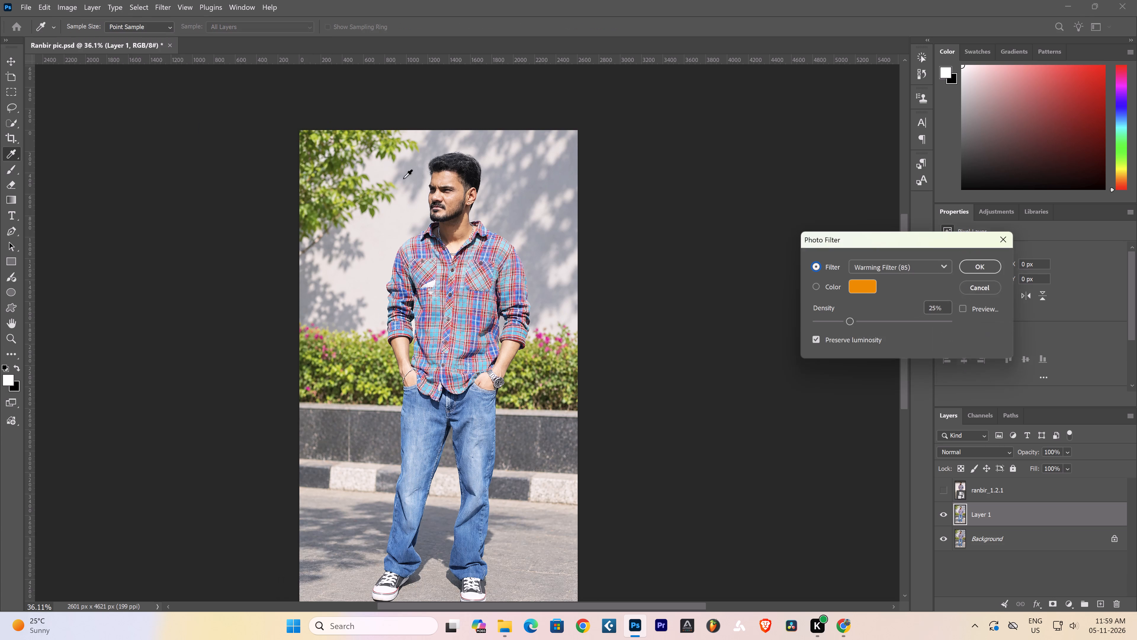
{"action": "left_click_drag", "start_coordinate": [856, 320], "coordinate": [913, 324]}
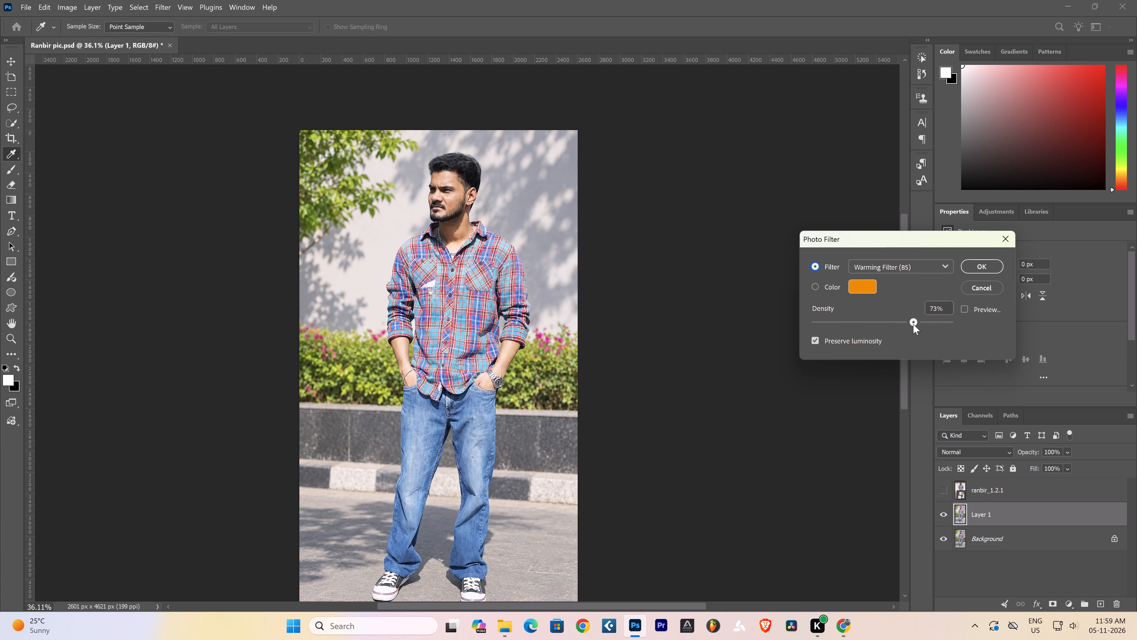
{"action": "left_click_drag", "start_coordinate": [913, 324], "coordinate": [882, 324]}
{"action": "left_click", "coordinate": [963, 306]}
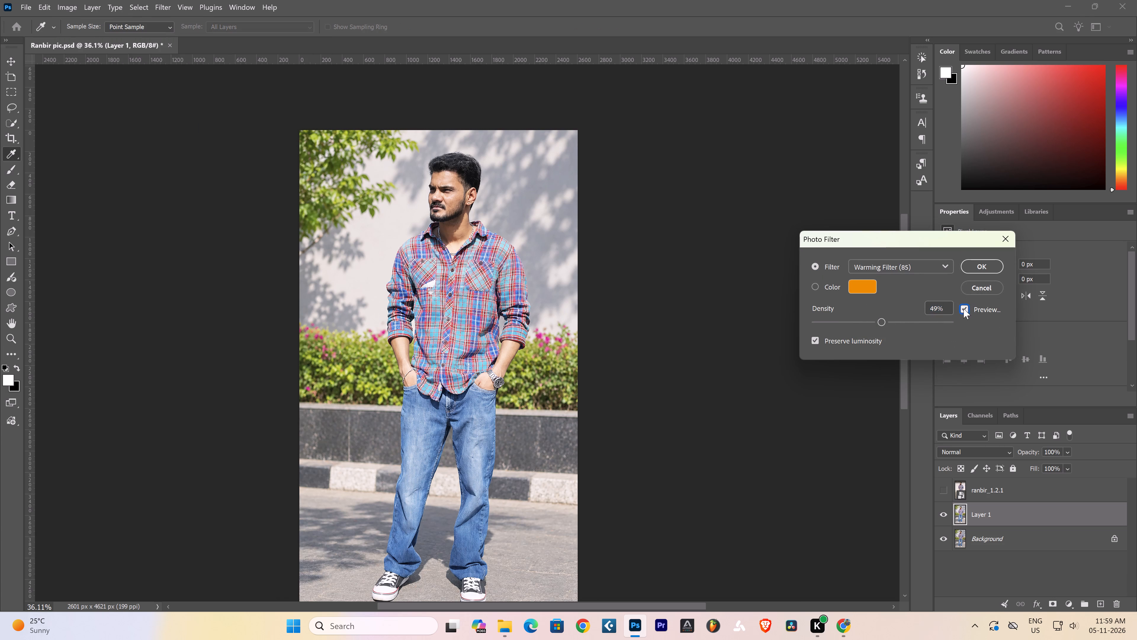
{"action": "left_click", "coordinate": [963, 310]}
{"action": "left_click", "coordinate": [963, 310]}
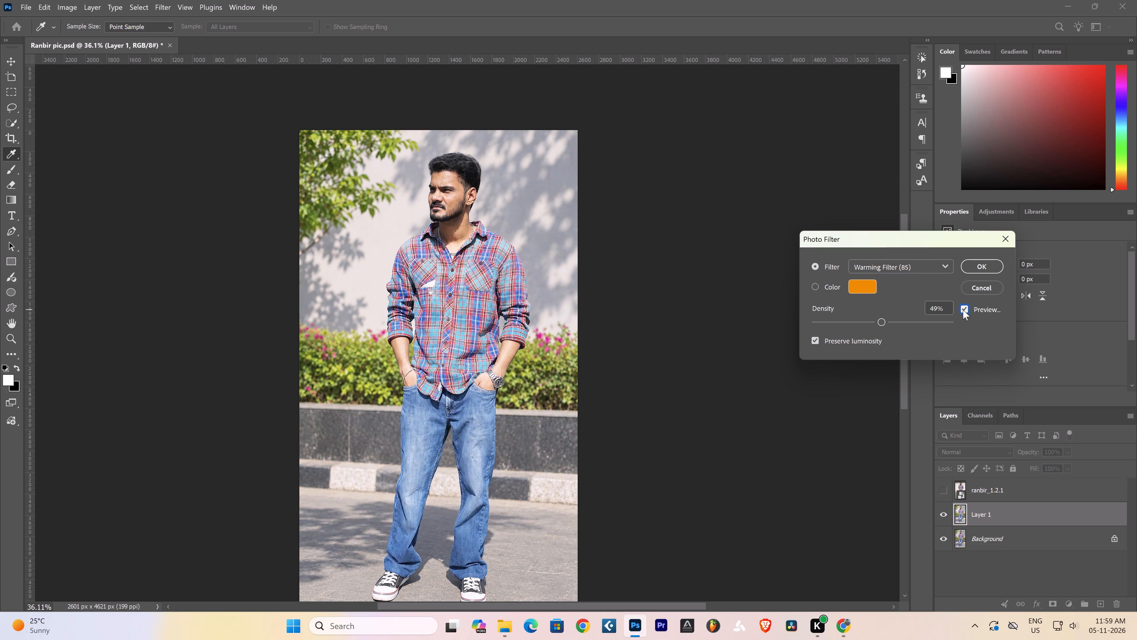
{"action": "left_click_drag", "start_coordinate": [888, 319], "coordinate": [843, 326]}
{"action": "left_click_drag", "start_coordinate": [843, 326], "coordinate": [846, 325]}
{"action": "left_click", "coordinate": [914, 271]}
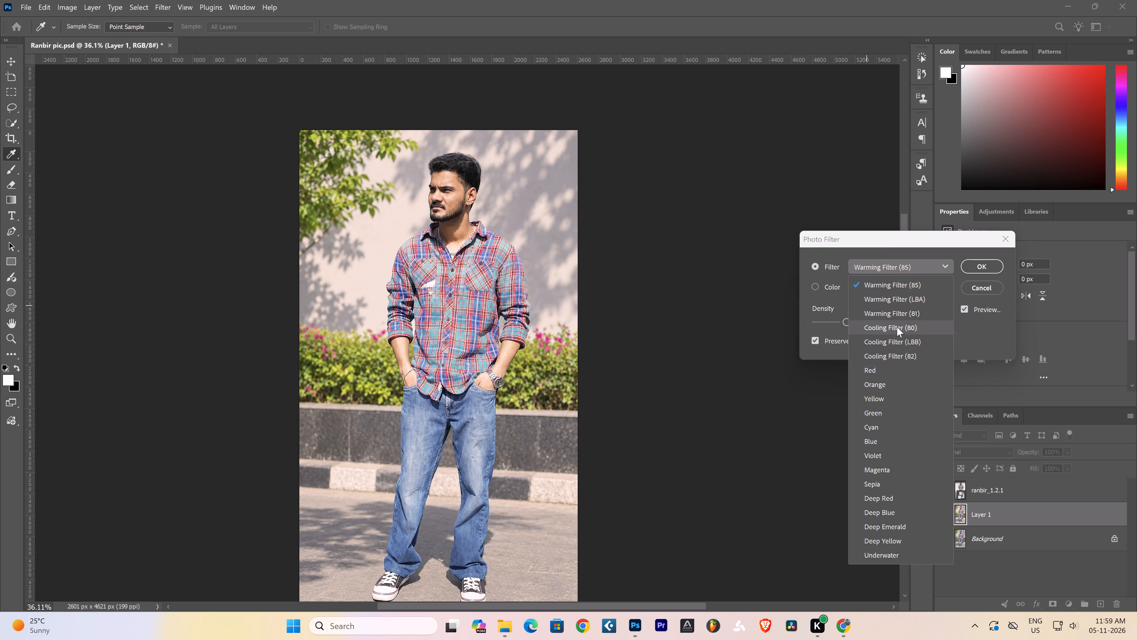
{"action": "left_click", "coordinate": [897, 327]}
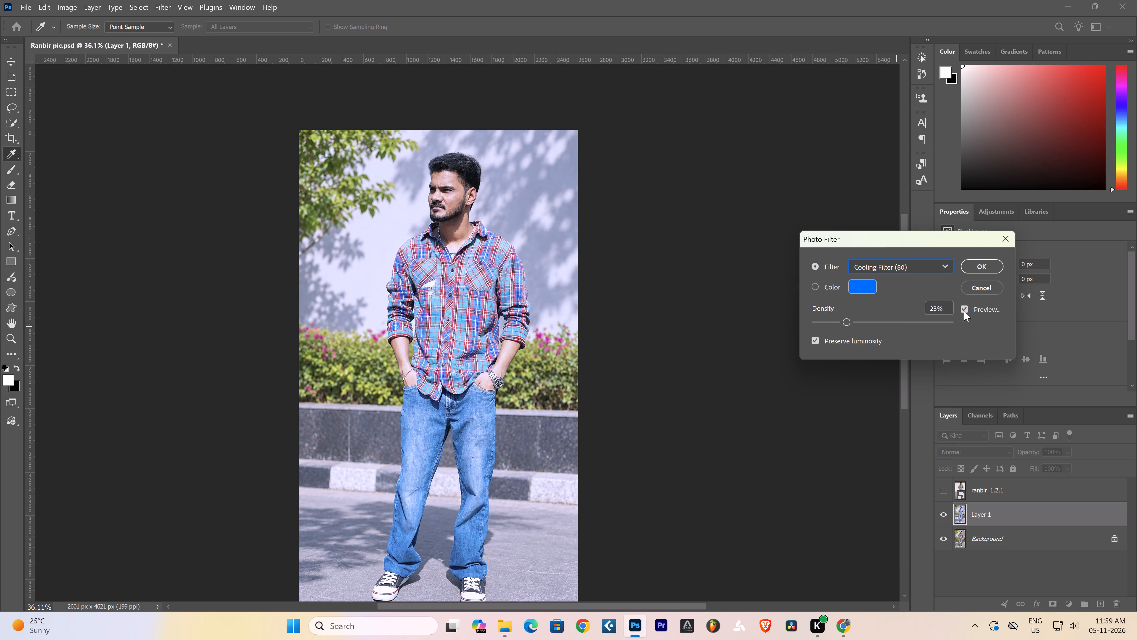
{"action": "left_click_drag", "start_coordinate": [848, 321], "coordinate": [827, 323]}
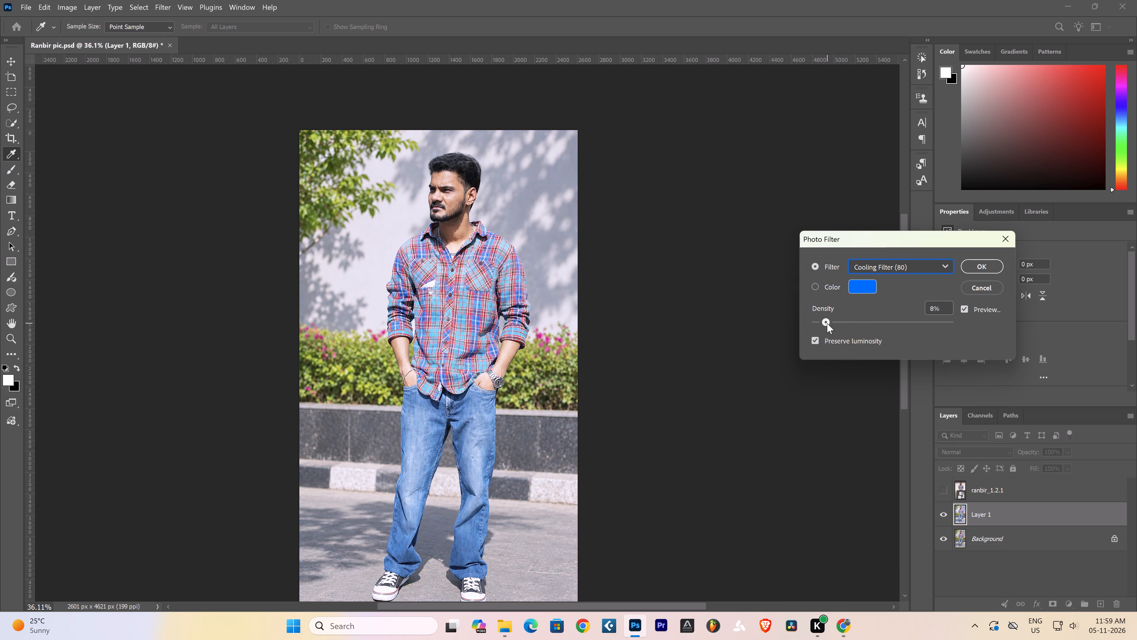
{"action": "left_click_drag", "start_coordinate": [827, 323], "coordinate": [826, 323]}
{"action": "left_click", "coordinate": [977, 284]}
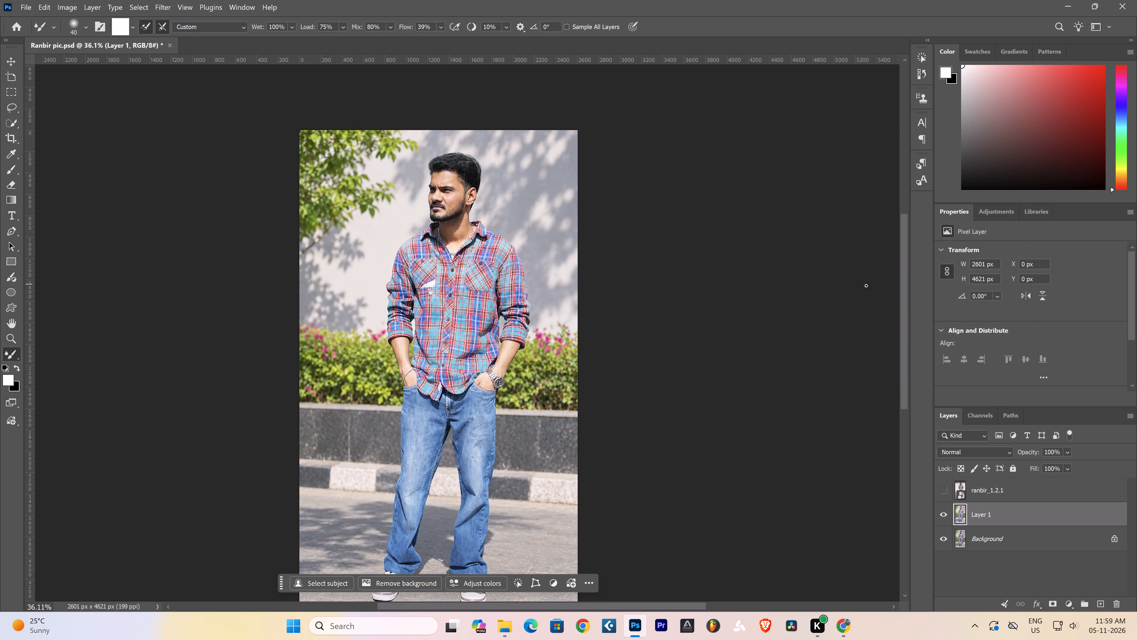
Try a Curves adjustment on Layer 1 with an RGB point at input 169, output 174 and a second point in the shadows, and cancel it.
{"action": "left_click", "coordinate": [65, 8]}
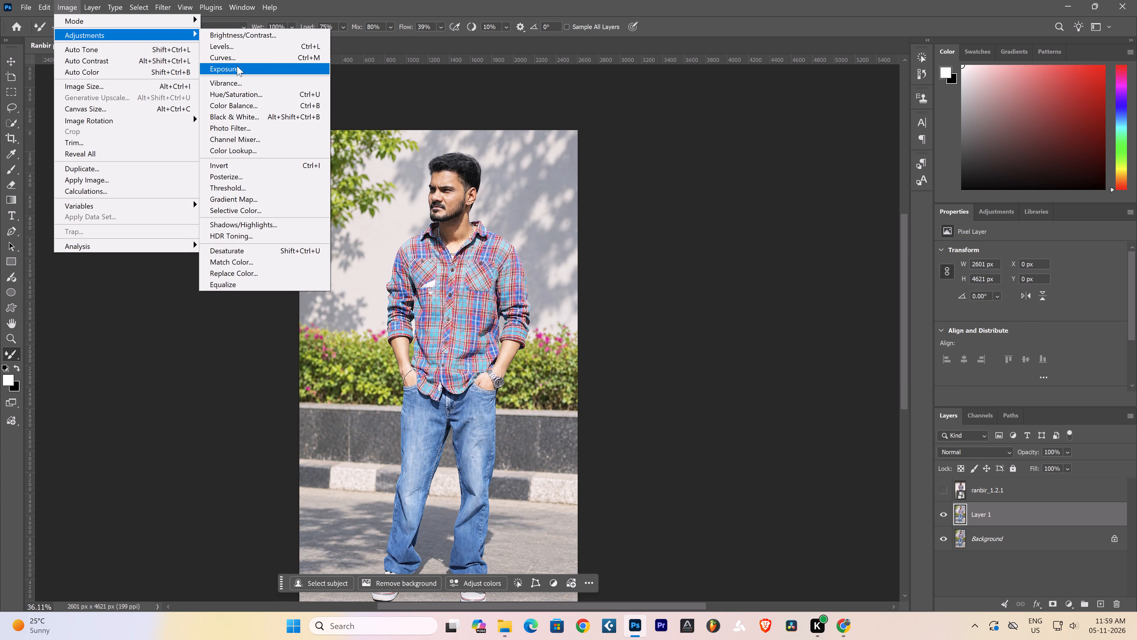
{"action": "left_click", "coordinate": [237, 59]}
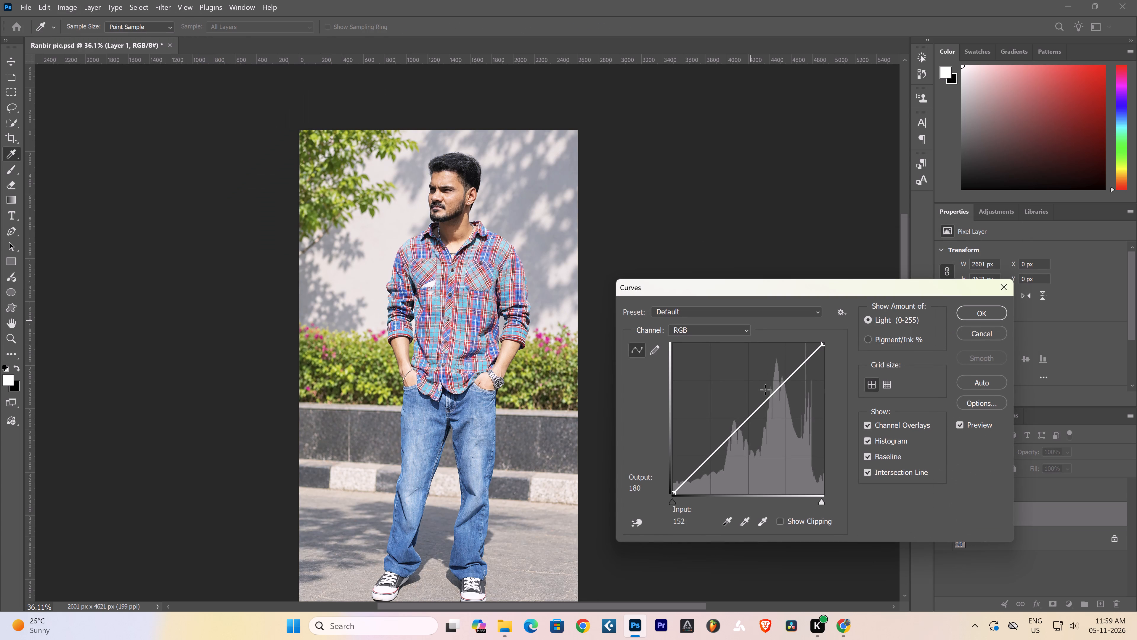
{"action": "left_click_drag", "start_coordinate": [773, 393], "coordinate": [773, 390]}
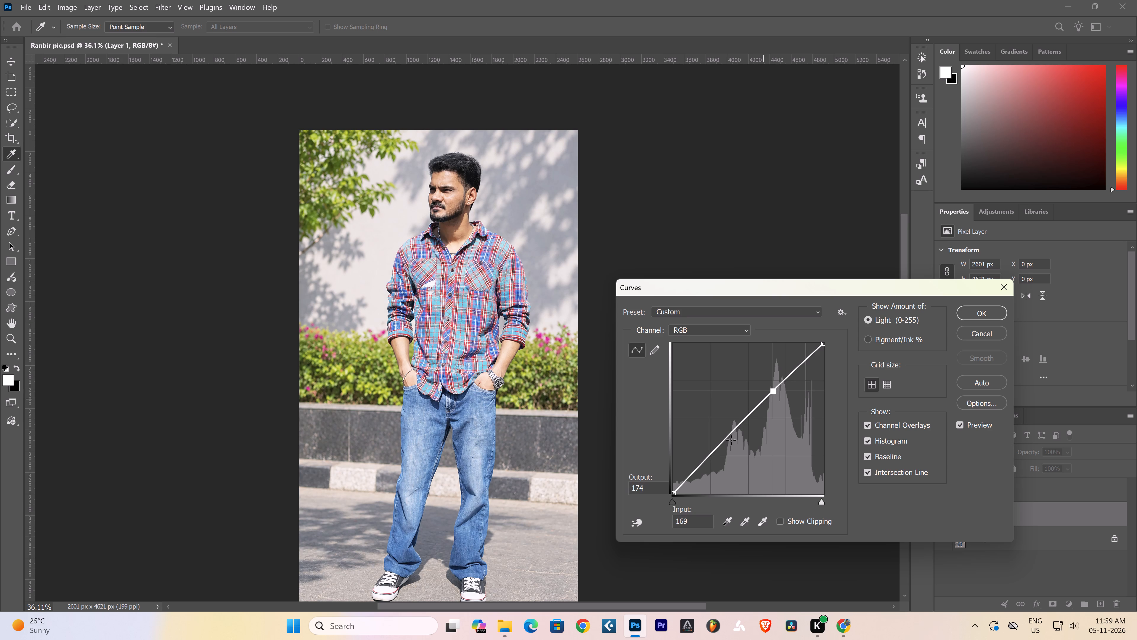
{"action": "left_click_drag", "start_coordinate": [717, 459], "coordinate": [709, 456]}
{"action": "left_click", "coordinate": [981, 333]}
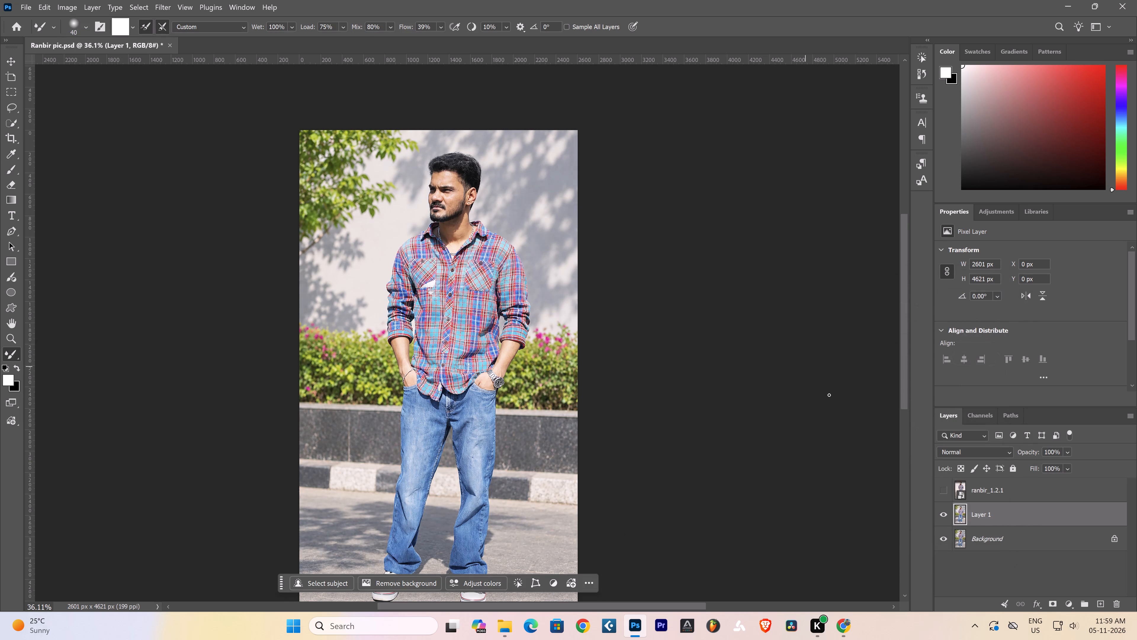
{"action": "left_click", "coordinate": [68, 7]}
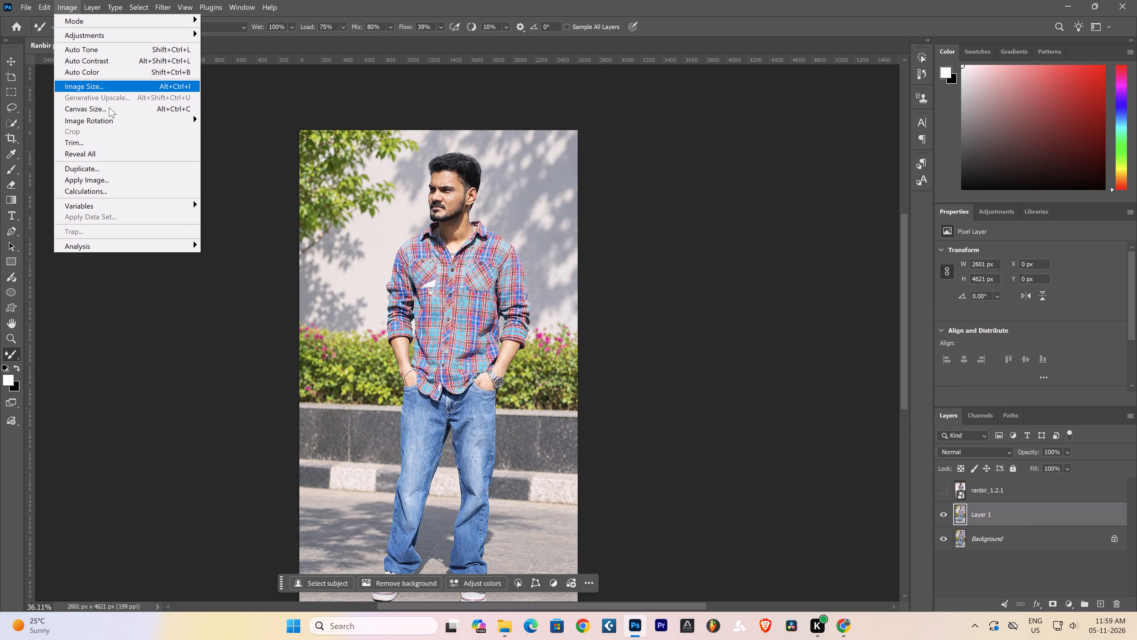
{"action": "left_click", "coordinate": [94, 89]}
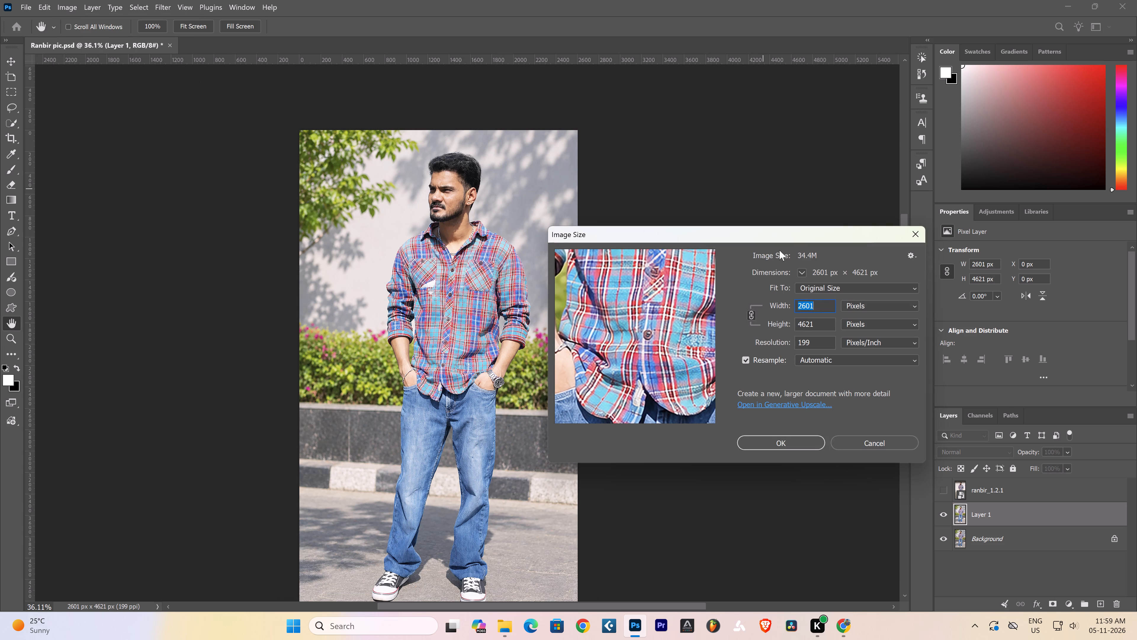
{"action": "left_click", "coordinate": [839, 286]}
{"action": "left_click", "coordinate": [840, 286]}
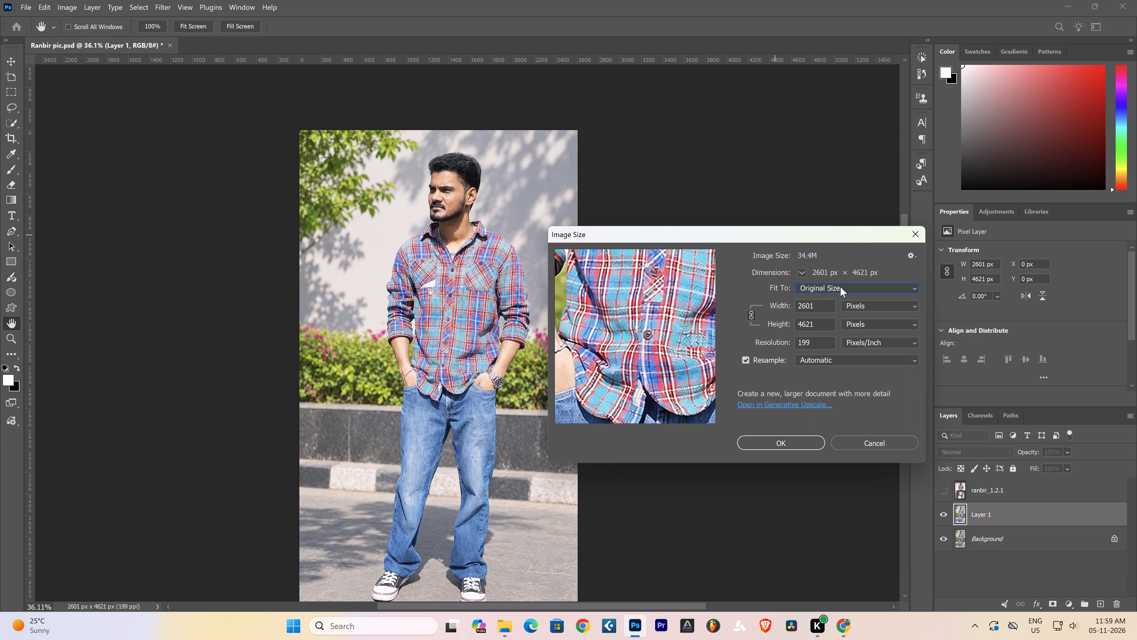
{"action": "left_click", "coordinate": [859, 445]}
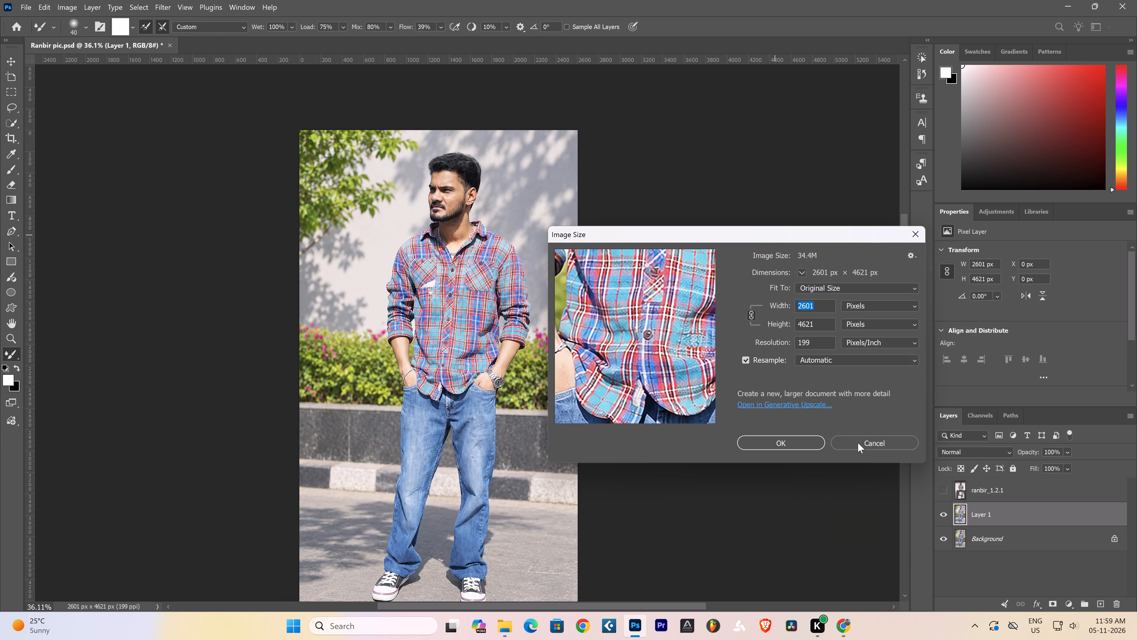
Save the Ranbir pic document.
{"action": "key", "text": "ctrl+s"}
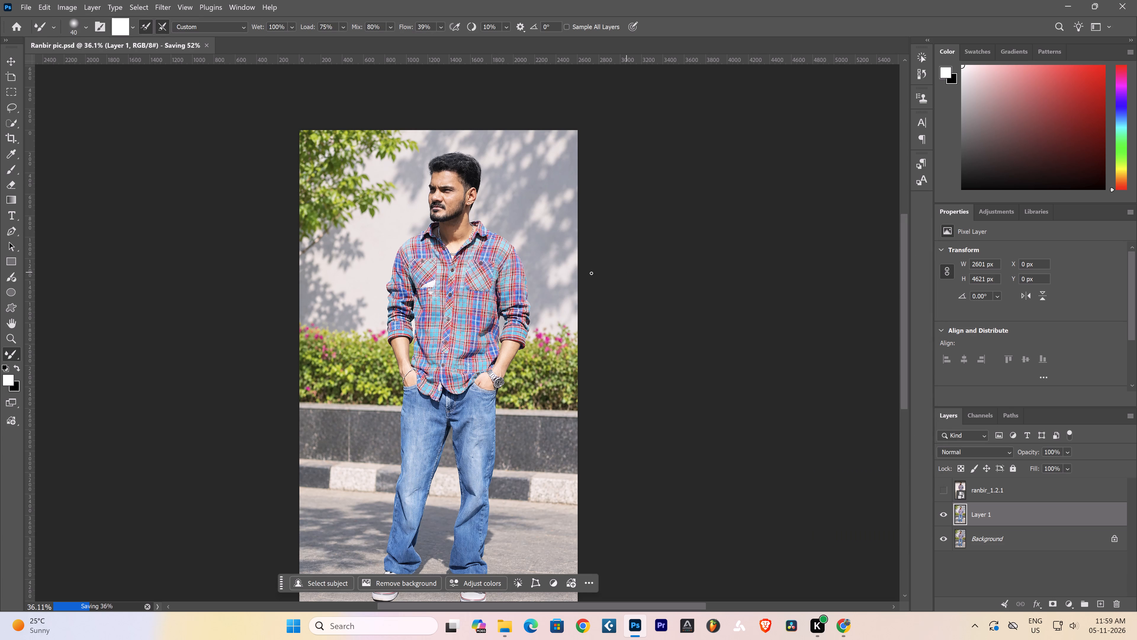
Smooth the skin at the outer corner of the man's eye on Layer 1 with short Mixer Brush strokes.
{"action": "scroll", "coordinate": [567, 272], "scroll_direction": "down", "scroll_amount": 1, "text": "alt"}
{"action": "scroll", "coordinate": [467, 278], "scroll_direction": "up", "scroll_amount": 14}
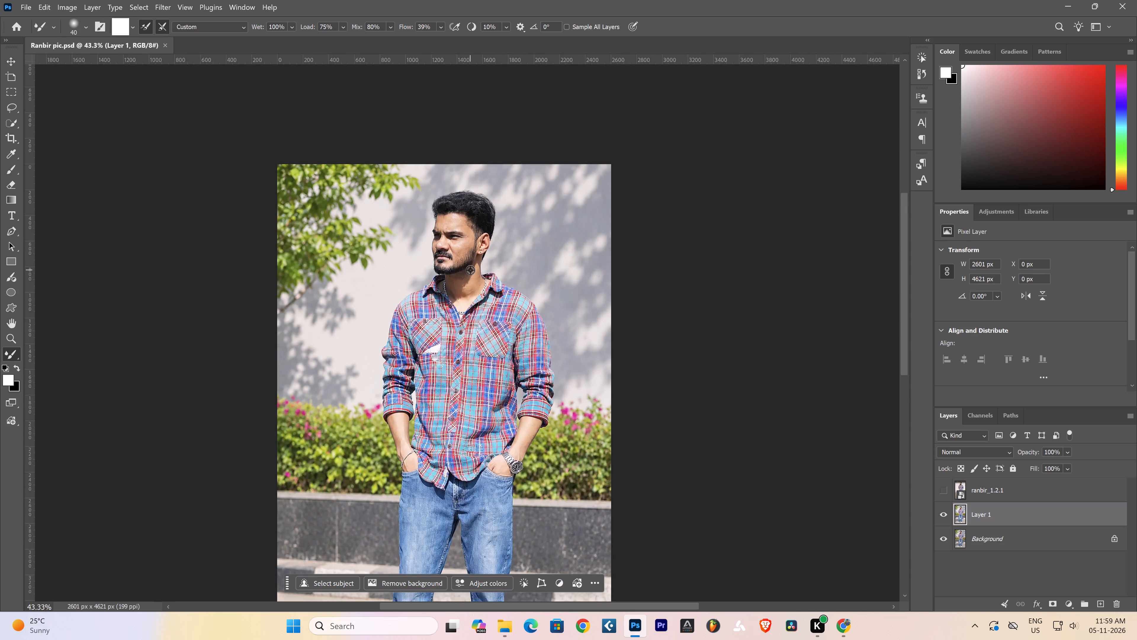
{"action": "scroll", "coordinate": [470, 270], "scroll_direction": "up", "scroll_amount": 12}
{"action": "scroll", "coordinate": [466, 315], "scroll_direction": "up", "scroll_amount": 1}
{"action": "scroll", "coordinate": [466, 315], "scroll_direction": "down", "scroll_amount": 1}
{"action": "scroll", "coordinate": [466, 315], "scroll_direction": "up", "scroll_amount": 1}
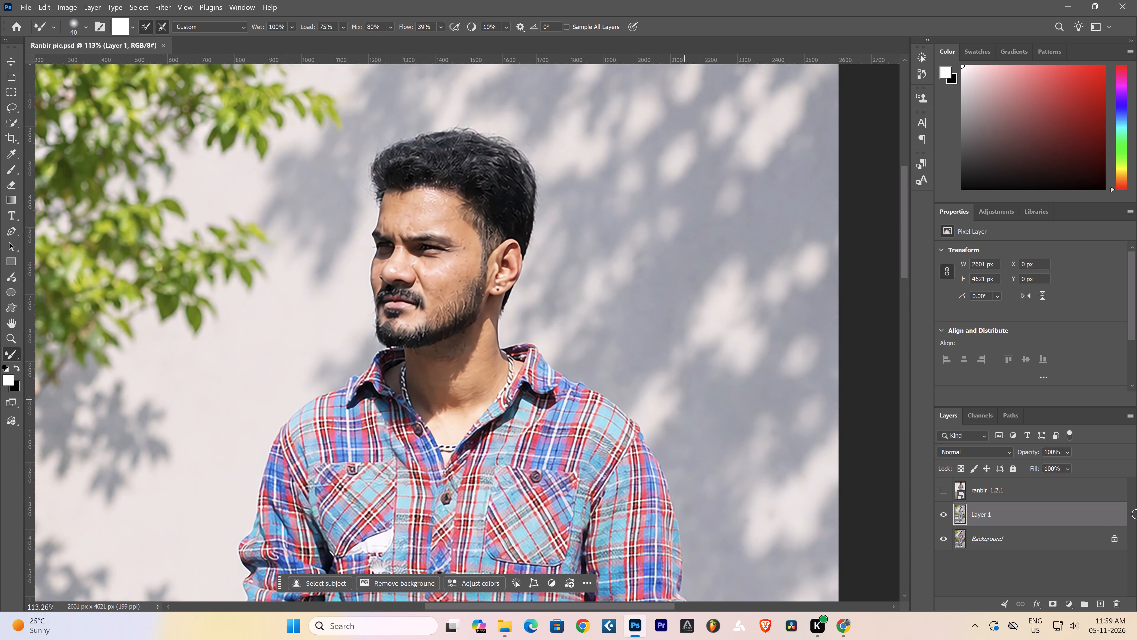
{"action": "right_click", "coordinate": [12, 354]}
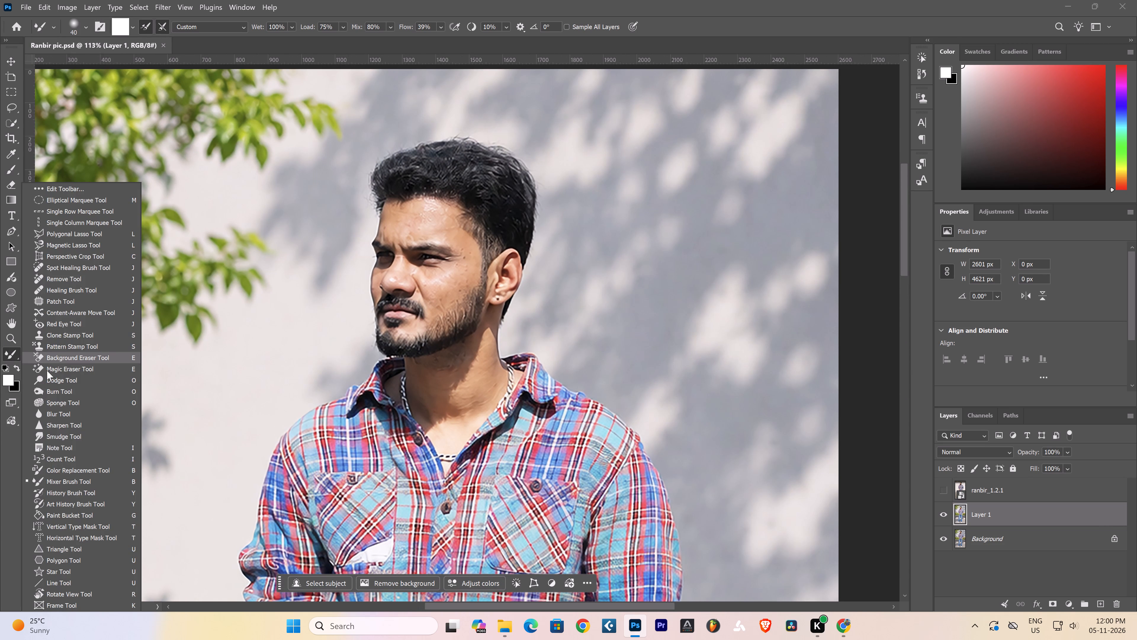
{"action": "left_click", "coordinate": [67, 486]}
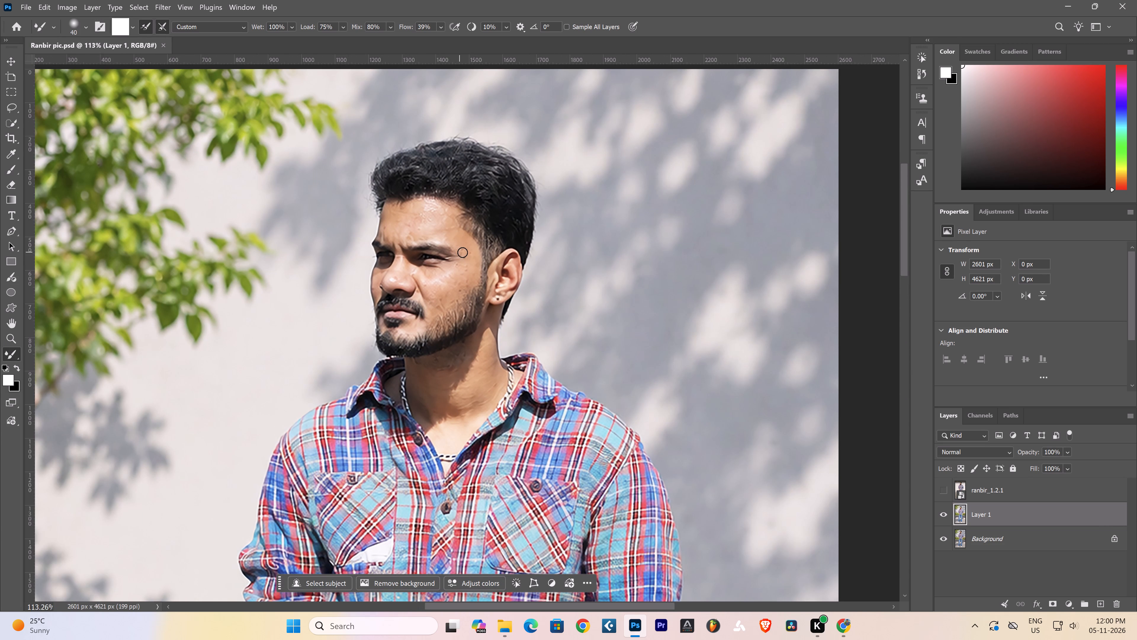
{"action": "left_click_drag", "start_coordinate": [462, 252], "coordinate": [466, 260]}
{"action": "left_click_drag", "start_coordinate": [461, 257], "coordinate": [474, 260]}
{"action": "left_click_drag", "start_coordinate": [467, 260], "coordinate": [473, 256]}
{"action": "left_click_drag", "start_coordinate": [464, 257], "coordinate": [471, 251]}
{"action": "left_click_drag", "start_coordinate": [460, 248], "coordinate": [466, 254]}
{"action": "left_click_drag", "start_coordinate": [457, 245], "coordinate": [465, 246]}
Smooth the skin across the man's forehead, from the hairline down to above the eyebrow, with the Mixer Brush.
{"action": "left_click_drag", "start_coordinate": [402, 215], "coordinate": [417, 211]}
{"action": "left_click_drag", "start_coordinate": [407, 218], "coordinate": [436, 209]}
{"action": "left_click_drag", "start_coordinate": [425, 206], "coordinate": [435, 208]}
{"action": "left_click_drag", "start_coordinate": [435, 209], "coordinate": [441, 225]}
{"action": "left_click_drag", "start_coordinate": [427, 229], "coordinate": [449, 229]}
{"action": "left_click_drag", "start_coordinate": [450, 220], "coordinate": [452, 233]}
{"action": "left_click_drag", "start_coordinate": [454, 218], "coordinate": [453, 236]}
{"action": "left_click_drag", "start_coordinate": [434, 212], "coordinate": [450, 209]}
{"action": "left_click_drag", "start_coordinate": [450, 209], "coordinate": [435, 227]}
Smooth the skin between the eyebrows and down the bridge of the nose with the Mixer Brush.
{"action": "left_click_drag", "start_coordinate": [399, 262], "coordinate": [396, 259]}
{"action": "left_click_drag", "start_coordinate": [404, 253], "coordinate": [397, 260]}
{"action": "left_click_drag", "start_coordinate": [402, 252], "coordinate": [397, 261]}
{"action": "left_click_drag", "start_coordinate": [399, 252], "coordinate": [396, 265]}
Smooth the cheek beside the nose, from below the inner eye down to the moustache edge, with the Mixer Brush.
{"action": "left_click_drag", "start_coordinate": [410, 273], "coordinate": [406, 279]}
{"action": "left_click_drag", "start_coordinate": [420, 273], "coordinate": [409, 276]}
{"action": "left_click_drag", "start_coordinate": [418, 268], "coordinate": [423, 276]}
{"action": "left_click_drag", "start_coordinate": [413, 272], "coordinate": [423, 283]}
{"action": "left_click_drag", "start_coordinate": [422, 283], "coordinate": [432, 291]}
{"action": "left_click_drag", "start_coordinate": [425, 288], "coordinate": [431, 295]}
{"action": "left_click_drag", "start_coordinate": [439, 300], "coordinate": [447, 305]}
{"action": "left_click_drag", "start_coordinate": [445, 298], "coordinate": [432, 309]}
{"action": "left_click_drag", "start_coordinate": [432, 309], "coordinate": [432, 309]}
{"action": "left_click_drag", "start_coordinate": [434, 301], "coordinate": [431, 311]}
Smooth the outer cheek from the beard line up to the temple beside the eye with short Mixer Brush strokes.
{"action": "left_click_drag", "start_coordinate": [461, 290], "coordinate": [453, 297]}
{"action": "left_click_drag", "start_coordinate": [472, 283], "coordinate": [461, 294]}
{"action": "left_click_drag", "start_coordinate": [467, 277], "coordinate": [460, 292]}
{"action": "left_click_drag", "start_coordinate": [460, 292], "coordinate": [458, 290]}
{"action": "left_click_drag", "start_coordinate": [462, 273], "coordinate": [455, 288]}
{"action": "left_click_drag", "start_coordinate": [467, 265], "coordinate": [459, 277]}
{"action": "left_click_drag", "start_coordinate": [456, 264], "coordinate": [462, 270]}
{"action": "left_click_drag", "start_coordinate": [460, 263], "coordinate": [466, 266]}
{"action": "left_click_drag", "start_coordinate": [462, 253], "coordinate": [468, 260]}
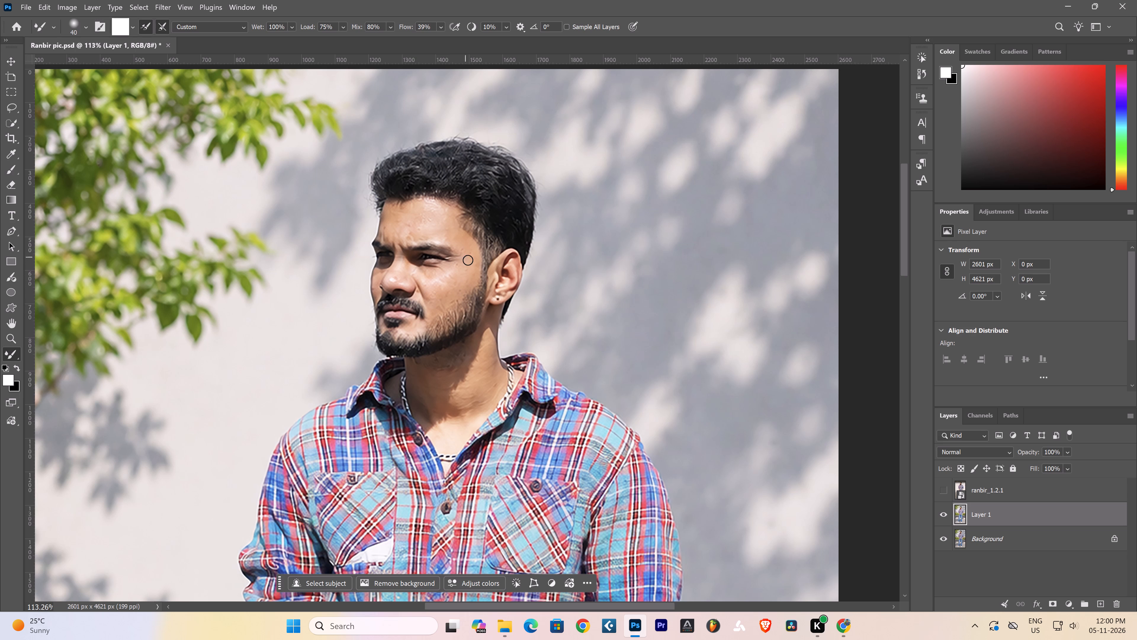
{"action": "left_click_drag", "start_coordinate": [468, 260], "coordinate": [468, 260]}
{"action": "left_click_drag", "start_coordinate": [469, 251], "coordinate": [470, 269]}
Save the Ranbir pic document.
{"action": "key", "text": "ctrl+s"}
Blend the skin around the tip of the nose and on the lower forehead above the brows with the Mixer Brush.
{"action": "left_click_drag", "start_coordinate": [398, 277], "coordinate": [391, 280]}
{"action": "left_click_drag", "start_coordinate": [396, 279], "coordinate": [383, 282]}
{"action": "left_click_drag", "start_coordinate": [384, 278], "coordinate": [387, 280]}
{"action": "left_click_drag", "start_coordinate": [396, 231], "coordinate": [377, 222]}
{"action": "left_click_drag", "start_coordinate": [386, 226], "coordinate": [386, 236]}
{"action": "left_click_drag", "start_coordinate": [398, 231], "coordinate": [399, 239]}
{"action": "left_click_drag", "start_coordinate": [407, 235], "coordinate": [404, 243]}
Smooth the skin under the eye, past its outer corner and onto the upper cheek with the Mixer Brush.
{"action": "left_click_drag", "start_coordinate": [430, 269], "coordinate": [446, 265]}
{"action": "left_click_drag", "start_coordinate": [436, 267], "coordinate": [450, 265]}
{"action": "left_click_drag", "start_coordinate": [426, 267], "coordinate": [446, 265]}
{"action": "left_click_drag", "start_coordinate": [446, 264], "coordinate": [460, 256]}
{"action": "left_click_drag", "start_coordinate": [448, 260], "coordinate": [460, 258]}
{"action": "left_click_drag", "start_coordinate": [450, 255], "coordinate": [461, 260]}
{"action": "left_click_drag", "start_coordinate": [453, 259], "coordinate": [467, 255]}
{"action": "left_click_drag", "start_coordinate": [464, 255], "coordinate": [468, 255]}
{"action": "left_click_drag", "start_coordinate": [465, 256], "coordinate": [467, 264]}
{"action": "left_click_drag", "start_coordinate": [471, 268], "coordinate": [474, 277]}
Smooth the skin on the front of the man's neck above the open collar with short Mixer Brush strokes.
{"action": "scroll", "coordinate": [441, 305], "scroll_direction": "down", "scroll_amount": 1}
{"action": "scroll", "coordinate": [441, 305], "scroll_direction": "up", "scroll_amount": 1}
{"action": "scroll", "coordinate": [441, 305], "scroll_direction": "down", "scroll_amount": 2}
{"action": "left_click_drag", "start_coordinate": [464, 371], "coordinate": [453, 372]}
{"action": "left_click_drag", "start_coordinate": [441, 359], "coordinate": [440, 372]}
{"action": "left_click_drag", "start_coordinate": [436, 370], "coordinate": [443, 384]}
{"action": "left_click_drag", "start_coordinate": [460, 371], "coordinate": [460, 390]}
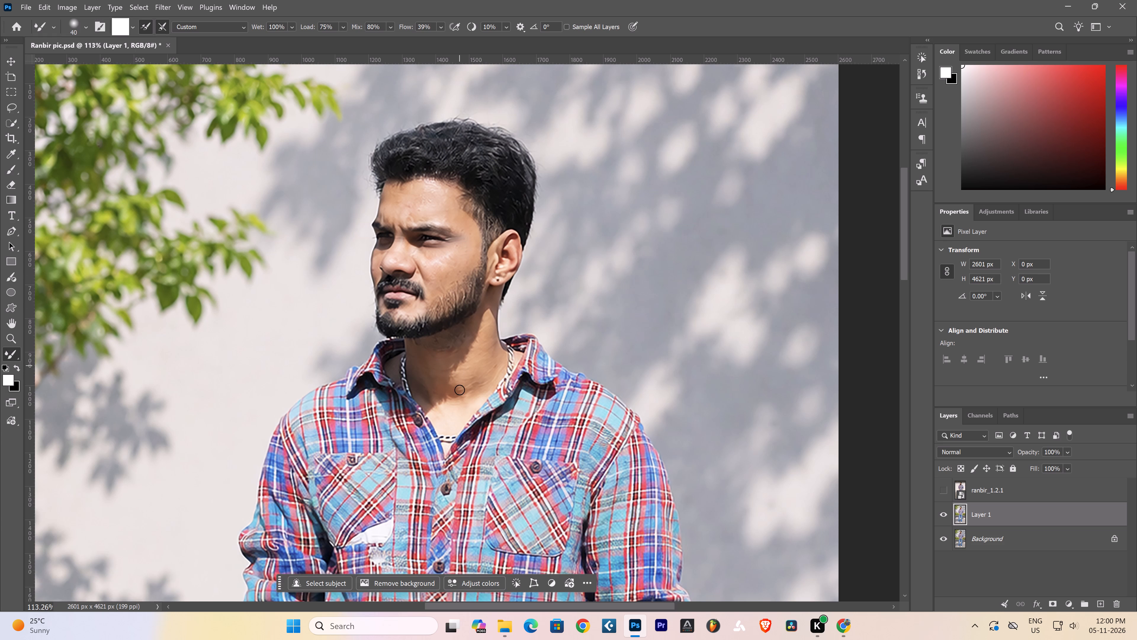
{"action": "left_click_drag", "start_coordinate": [460, 390], "coordinate": [463, 387]}
{"action": "left_click_drag", "start_coordinate": [471, 378], "coordinate": [471, 386]}
{"action": "left_click_drag", "start_coordinate": [473, 383], "coordinate": [474, 386]}
Blend the skin along the side of the neck, from the collar chain up to below the ear.
{"action": "left_click_drag", "start_coordinate": [494, 377], "coordinate": [490, 377]}
{"action": "left_click_drag", "start_coordinate": [498, 367], "coordinate": [485, 380]}
{"action": "left_click_drag", "start_coordinate": [502, 369], "coordinate": [498, 366]}
{"action": "left_click", "coordinate": [497, 351]}
{"action": "left_click_drag", "start_coordinate": [495, 329], "coordinate": [495, 334]}
{"action": "left_click_drag", "start_coordinate": [496, 315], "coordinate": [487, 330]}
Go over the throat and upper chest inside the open collar again with the Mixer Brush.
{"action": "left_click_drag", "start_coordinate": [469, 367], "coordinate": [466, 368]}
{"action": "left_click_drag", "start_coordinate": [452, 361], "coordinate": [441, 370]}
{"action": "left_click_drag", "start_coordinate": [440, 366], "coordinate": [437, 377]}
{"action": "left_click_drag", "start_coordinate": [430, 377], "coordinate": [439, 412]}
{"action": "left_click_drag", "start_coordinate": [453, 386], "coordinate": [452, 402]}
{"action": "left_click_drag", "start_coordinate": [452, 372], "coordinate": [458, 384]}
{"action": "left_click_drag", "start_coordinate": [469, 387], "coordinate": [459, 395]}
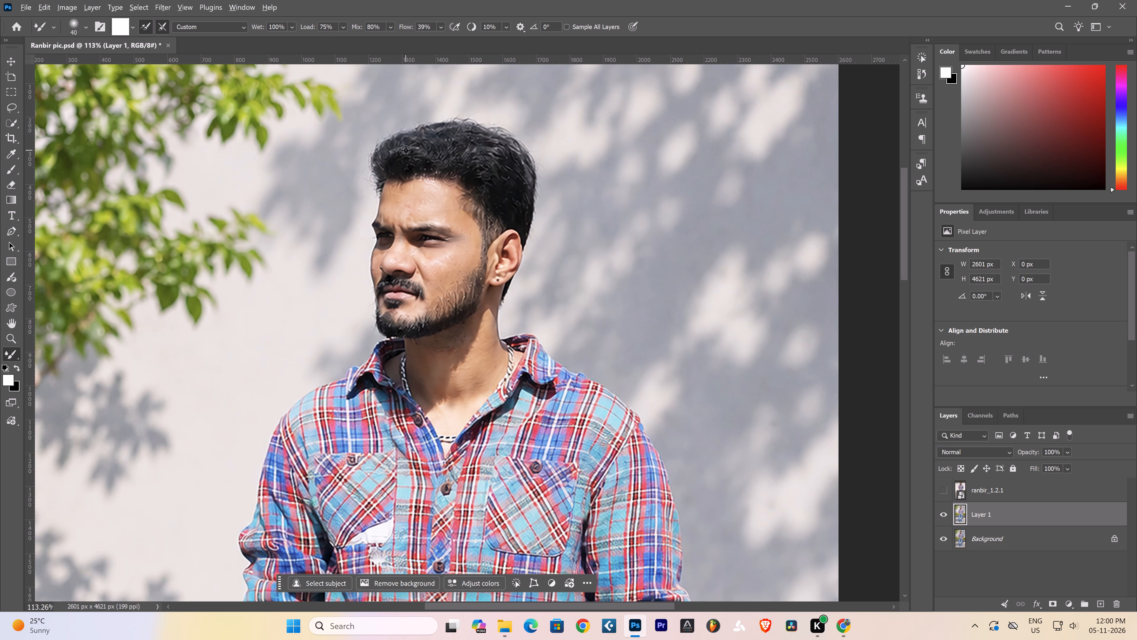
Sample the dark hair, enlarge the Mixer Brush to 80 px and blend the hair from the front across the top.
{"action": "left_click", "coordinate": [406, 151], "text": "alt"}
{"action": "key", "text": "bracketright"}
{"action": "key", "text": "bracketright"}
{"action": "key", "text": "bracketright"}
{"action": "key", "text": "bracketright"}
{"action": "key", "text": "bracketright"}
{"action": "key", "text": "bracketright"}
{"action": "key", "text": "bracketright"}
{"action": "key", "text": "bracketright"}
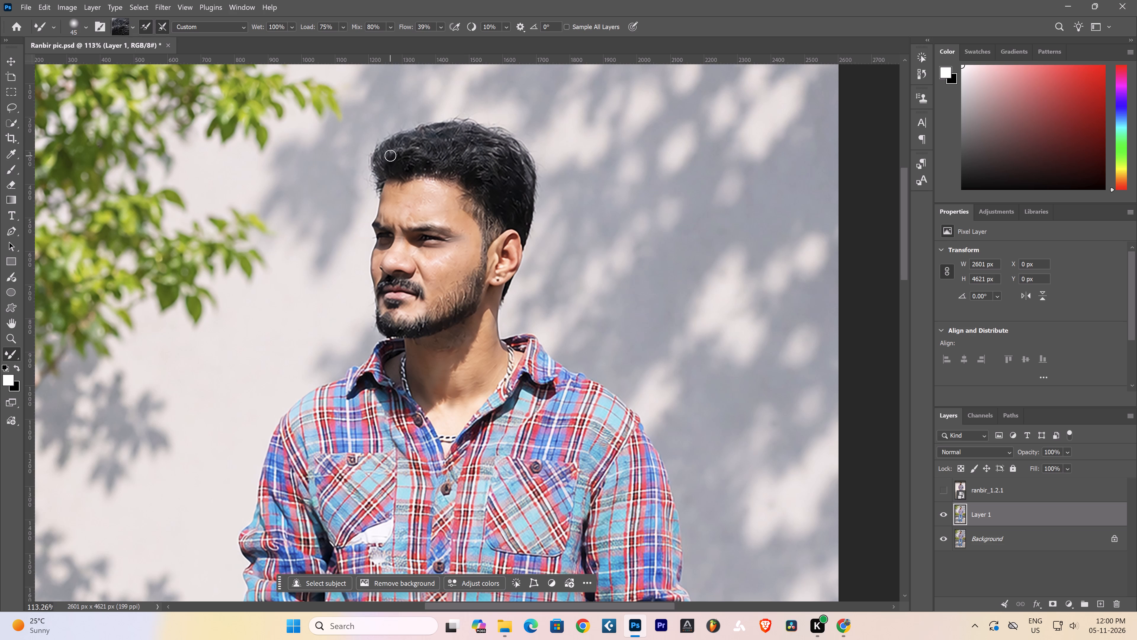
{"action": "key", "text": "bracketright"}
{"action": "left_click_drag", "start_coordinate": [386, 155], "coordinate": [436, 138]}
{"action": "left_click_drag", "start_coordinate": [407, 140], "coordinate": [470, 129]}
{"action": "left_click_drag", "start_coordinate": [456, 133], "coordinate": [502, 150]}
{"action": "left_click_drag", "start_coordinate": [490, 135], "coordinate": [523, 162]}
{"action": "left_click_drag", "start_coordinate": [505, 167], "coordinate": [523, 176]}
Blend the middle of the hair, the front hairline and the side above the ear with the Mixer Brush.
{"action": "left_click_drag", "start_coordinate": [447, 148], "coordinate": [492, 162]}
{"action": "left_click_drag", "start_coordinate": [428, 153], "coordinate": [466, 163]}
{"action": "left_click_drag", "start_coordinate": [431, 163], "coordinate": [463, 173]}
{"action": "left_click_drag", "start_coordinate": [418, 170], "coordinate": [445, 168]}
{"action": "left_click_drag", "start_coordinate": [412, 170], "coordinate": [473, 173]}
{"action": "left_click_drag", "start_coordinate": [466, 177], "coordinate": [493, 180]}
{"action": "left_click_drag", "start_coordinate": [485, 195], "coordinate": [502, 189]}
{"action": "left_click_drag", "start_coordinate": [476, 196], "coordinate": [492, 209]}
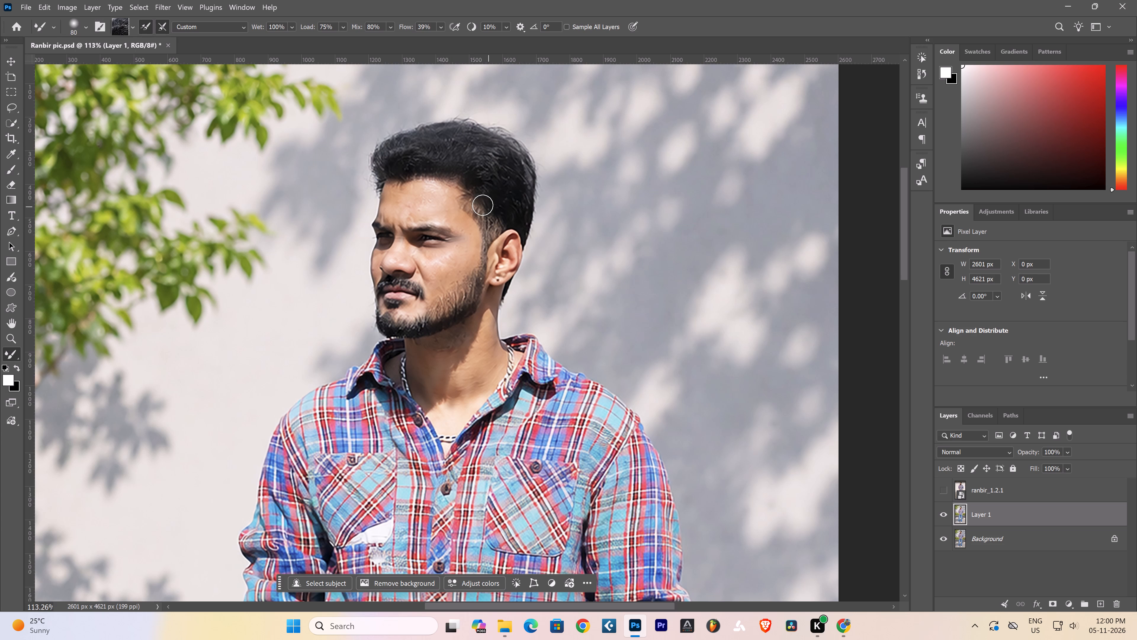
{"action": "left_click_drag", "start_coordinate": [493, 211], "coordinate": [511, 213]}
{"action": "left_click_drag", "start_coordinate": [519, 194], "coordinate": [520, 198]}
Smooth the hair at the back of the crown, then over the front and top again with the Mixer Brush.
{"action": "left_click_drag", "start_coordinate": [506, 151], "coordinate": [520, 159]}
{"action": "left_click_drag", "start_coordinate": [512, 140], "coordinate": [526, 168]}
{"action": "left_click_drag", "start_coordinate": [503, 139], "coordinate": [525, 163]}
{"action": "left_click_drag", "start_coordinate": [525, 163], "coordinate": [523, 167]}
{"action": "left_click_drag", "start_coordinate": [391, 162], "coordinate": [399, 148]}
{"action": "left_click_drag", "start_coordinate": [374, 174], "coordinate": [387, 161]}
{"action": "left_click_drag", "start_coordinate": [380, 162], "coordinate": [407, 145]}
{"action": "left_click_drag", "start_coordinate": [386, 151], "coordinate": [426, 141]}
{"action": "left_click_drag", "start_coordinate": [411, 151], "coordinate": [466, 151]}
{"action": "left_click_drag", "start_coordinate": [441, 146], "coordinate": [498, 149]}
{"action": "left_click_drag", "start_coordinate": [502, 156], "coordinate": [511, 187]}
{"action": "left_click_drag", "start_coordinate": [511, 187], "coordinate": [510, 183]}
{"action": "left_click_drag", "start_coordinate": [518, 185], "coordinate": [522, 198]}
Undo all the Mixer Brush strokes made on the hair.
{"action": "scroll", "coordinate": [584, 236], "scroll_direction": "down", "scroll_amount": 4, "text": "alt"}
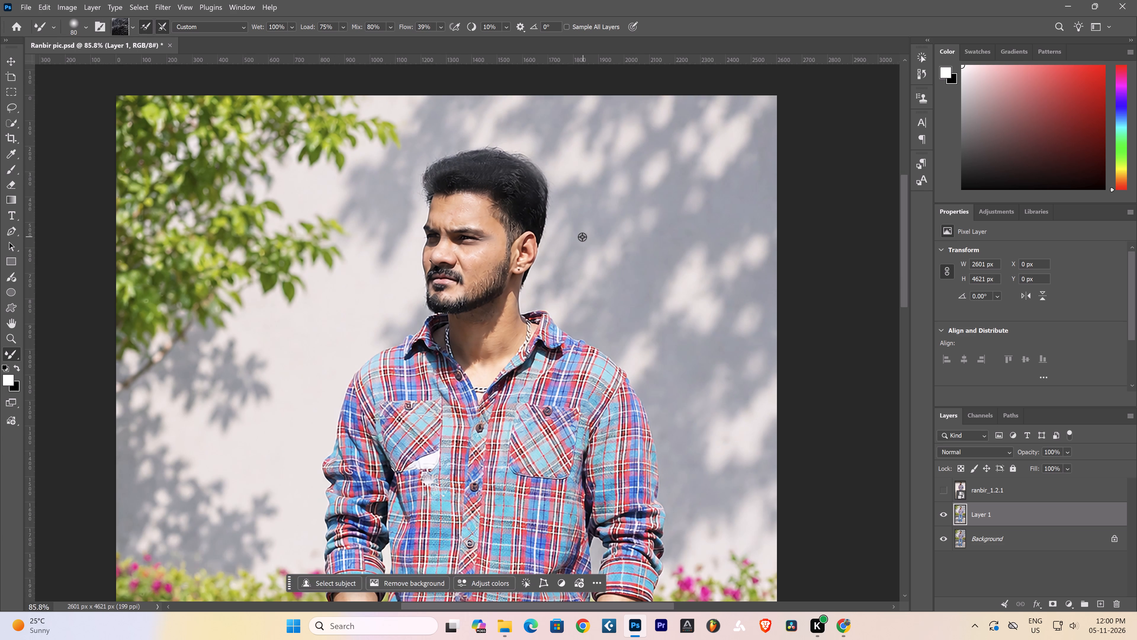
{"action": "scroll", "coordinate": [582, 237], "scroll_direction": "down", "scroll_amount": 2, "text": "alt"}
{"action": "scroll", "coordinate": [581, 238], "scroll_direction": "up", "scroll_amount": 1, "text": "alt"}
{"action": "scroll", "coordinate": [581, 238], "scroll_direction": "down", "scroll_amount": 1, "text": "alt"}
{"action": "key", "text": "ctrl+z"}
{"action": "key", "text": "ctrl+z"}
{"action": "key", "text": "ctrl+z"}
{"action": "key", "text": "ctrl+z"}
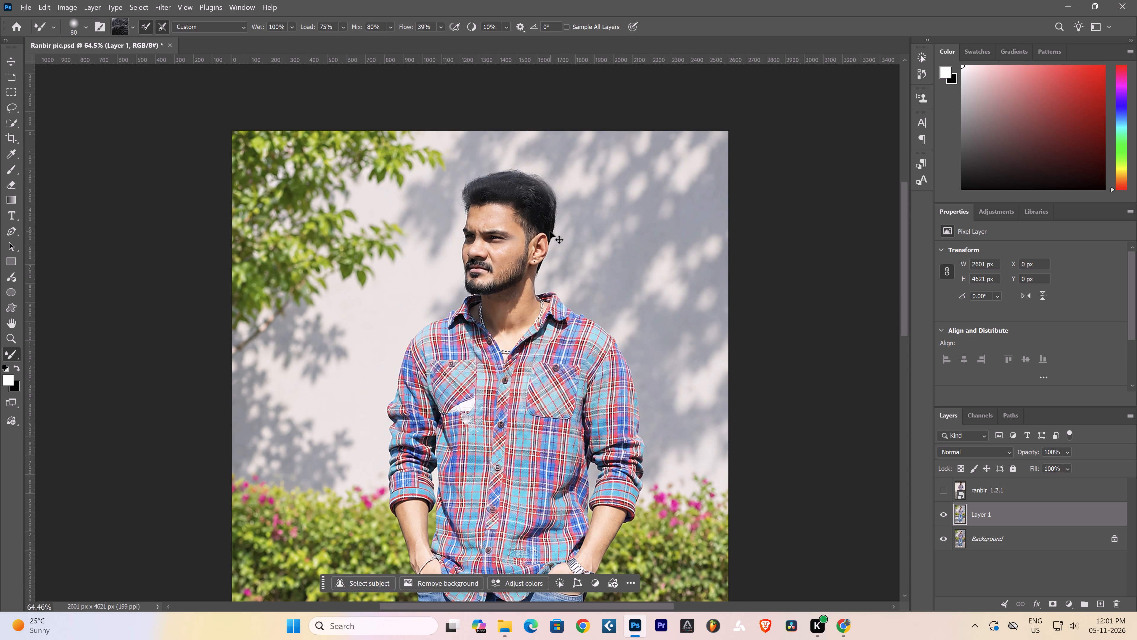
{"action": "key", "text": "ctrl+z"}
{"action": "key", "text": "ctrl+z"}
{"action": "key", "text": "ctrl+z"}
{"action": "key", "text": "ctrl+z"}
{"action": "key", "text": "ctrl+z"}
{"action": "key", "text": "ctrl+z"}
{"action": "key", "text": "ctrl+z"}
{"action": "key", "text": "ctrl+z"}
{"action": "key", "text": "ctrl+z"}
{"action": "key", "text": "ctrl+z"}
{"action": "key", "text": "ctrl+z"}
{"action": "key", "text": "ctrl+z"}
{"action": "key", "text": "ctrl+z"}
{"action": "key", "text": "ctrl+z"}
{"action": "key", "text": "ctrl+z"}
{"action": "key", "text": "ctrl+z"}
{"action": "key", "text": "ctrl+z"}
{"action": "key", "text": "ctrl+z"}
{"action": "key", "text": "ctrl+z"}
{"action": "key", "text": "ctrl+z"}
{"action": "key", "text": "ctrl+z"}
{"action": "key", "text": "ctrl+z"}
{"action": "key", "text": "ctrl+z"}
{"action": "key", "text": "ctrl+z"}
Save the Ranbir pic document.
{"action": "key", "text": "ctrl+s"}
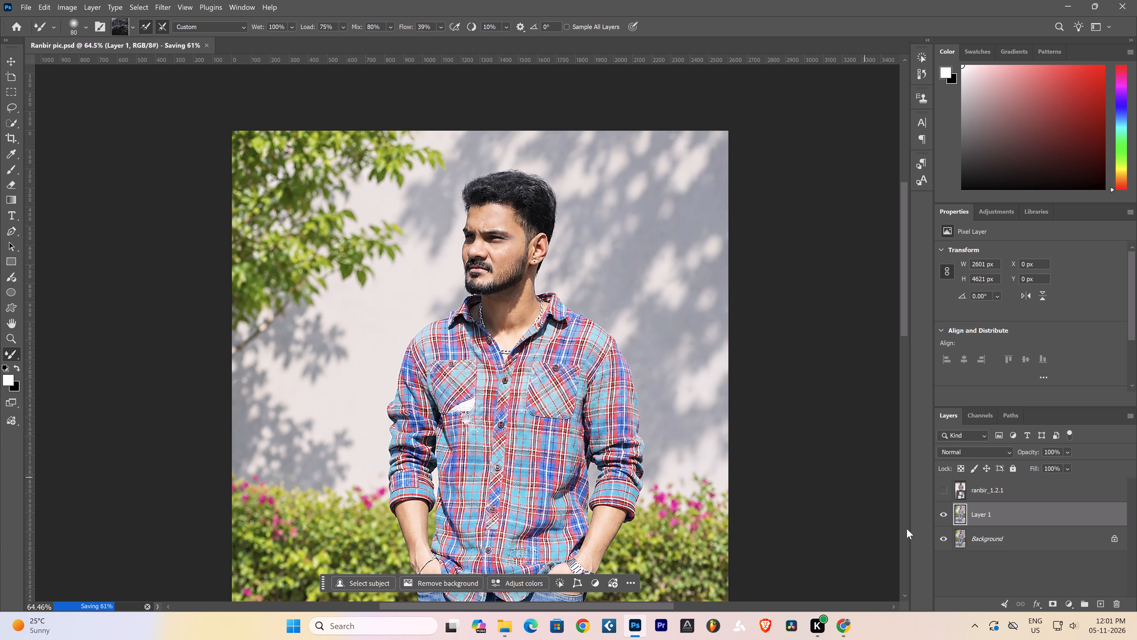
Sharpen the top of the hair, from the front to the crown, using the Sharpen Tool with a 300 px brush.
{"action": "right_click", "coordinate": [19, 354]}
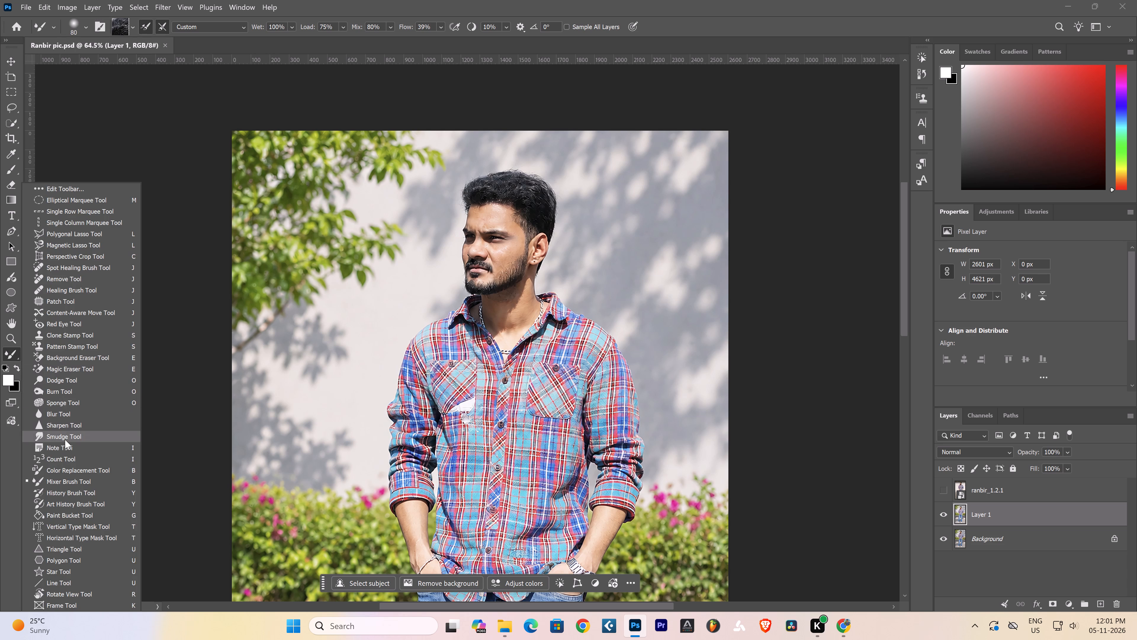
{"action": "left_click", "coordinate": [76, 430]}
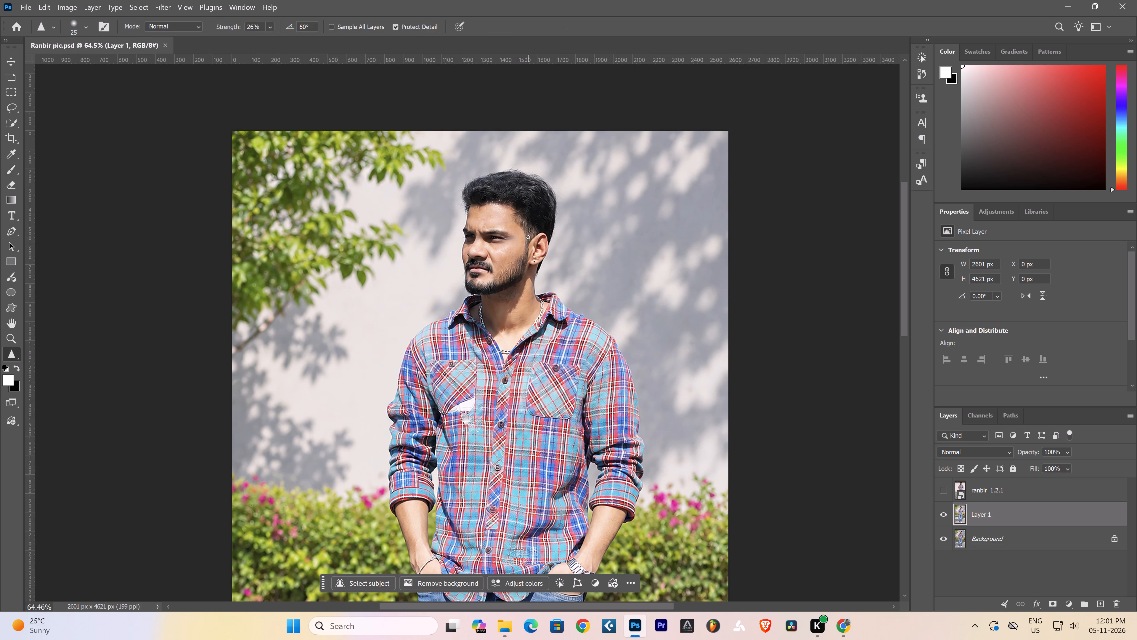
{"action": "key", "text": "bracketright"}
{"action": "key", "text": "bracketright"}
{"action": "key", "text": "bracketright"}
{"action": "key", "text": "bracketright"}
{"action": "key", "text": "bracketright"}
{"action": "key", "text": "bracketright"}
{"action": "key", "text": "bracketright"}
{"action": "key", "text": "bracketright"}
{"action": "key", "text": "bracketright"}
{"action": "key", "text": "bracketright"}
{"action": "key", "text": "bracketright"}
{"action": "key", "text": "bracketright"}
{"action": "key", "text": "bracketright"}
{"action": "key", "text": "bracketright"}
{"action": "key", "text": "bracketright"}
{"action": "key", "text": "bracketright"}
{"action": "key", "text": "bracketright"}
{"action": "key", "text": "bracketright"}
{"action": "key", "text": "bracketright"}
{"action": "key", "text": "bracketright"}
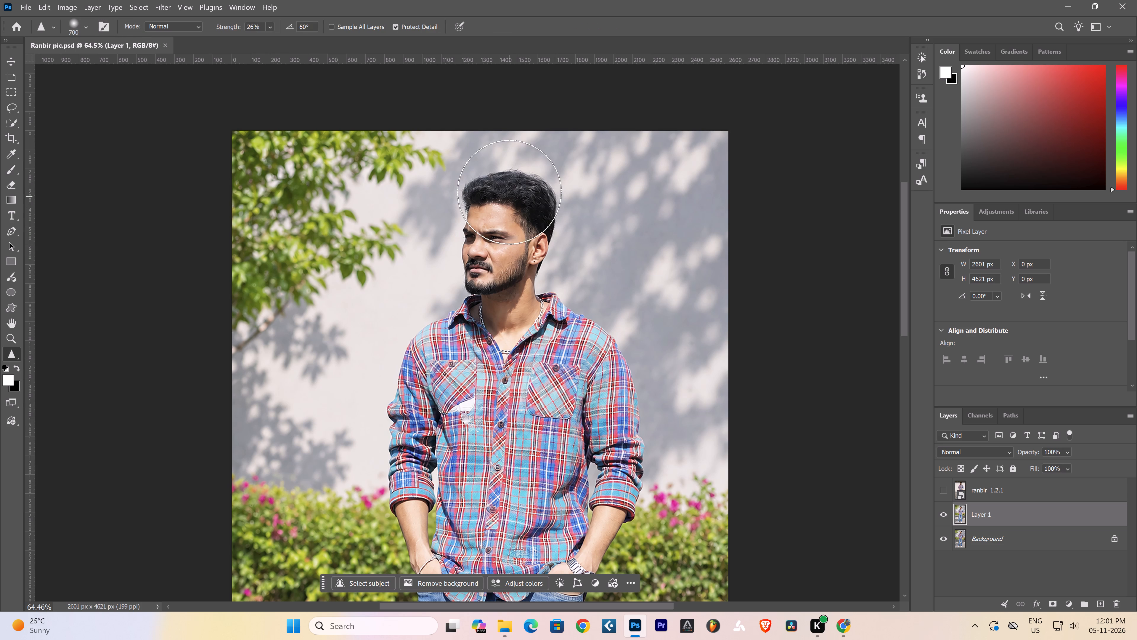
{"action": "key", "text": "bracketleft"}
{"action": "key", "text": "bracketleft"}
{"action": "key", "text": "bracketleft"}
{"action": "key", "text": "bracketleft"}
{"action": "left_click_drag", "start_coordinate": [473, 183], "coordinate": [565, 207]}
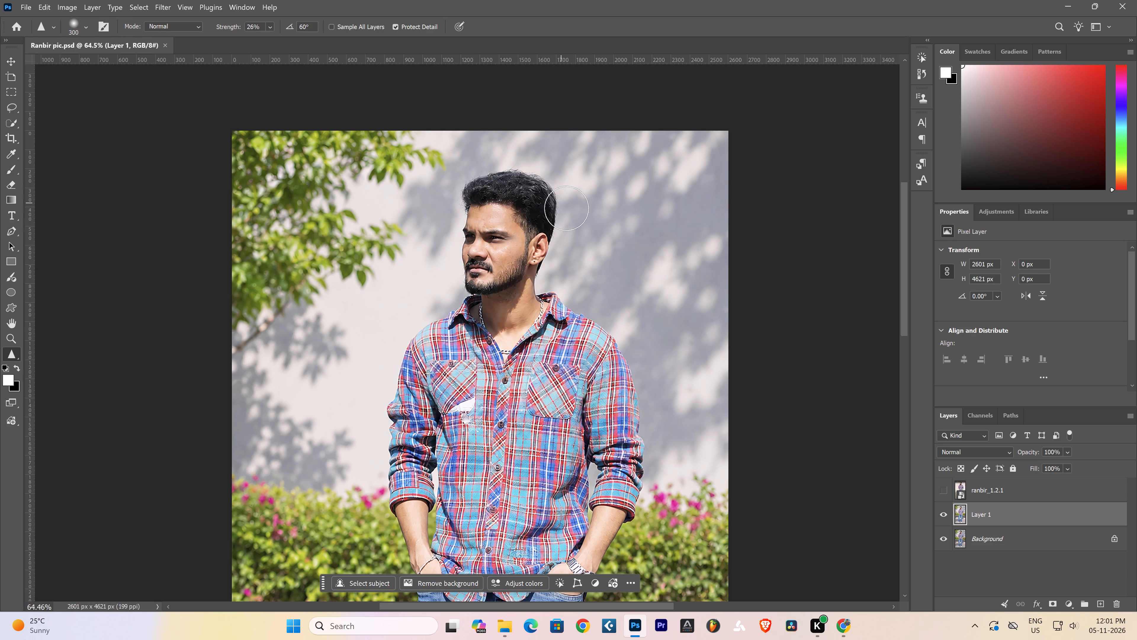
Save the Ranbir pic document.
{"action": "key", "text": "ctrl+s"}
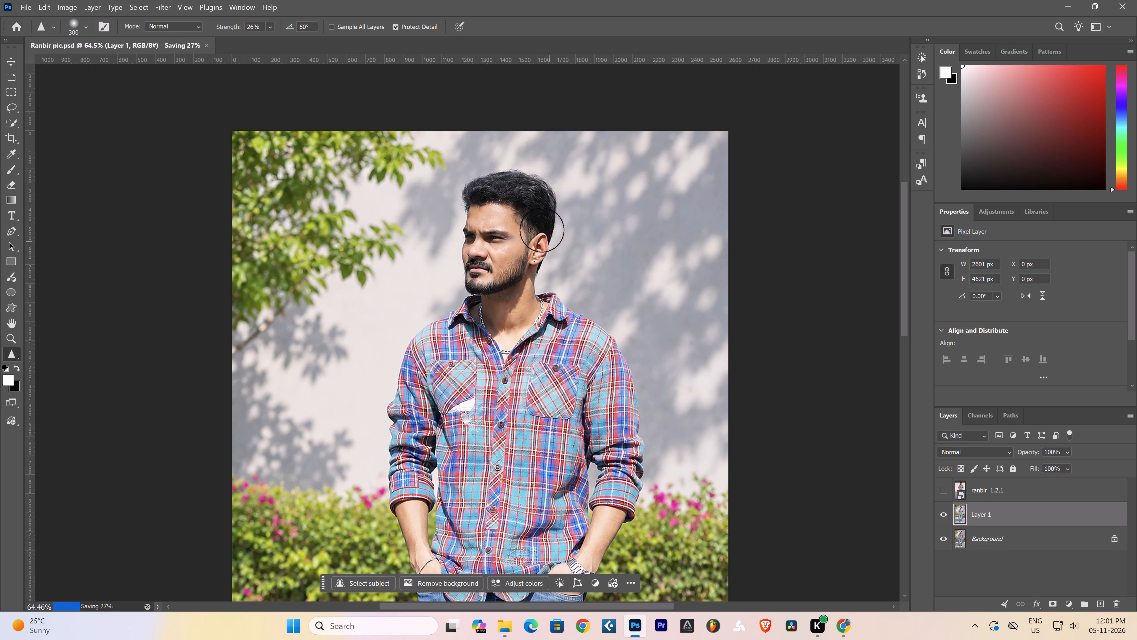
Sharpen the hair at the back of the head down towards the ear, and switch to the Move Tool.
{"action": "left_click_drag", "start_coordinate": [535, 192], "coordinate": [570, 233]}
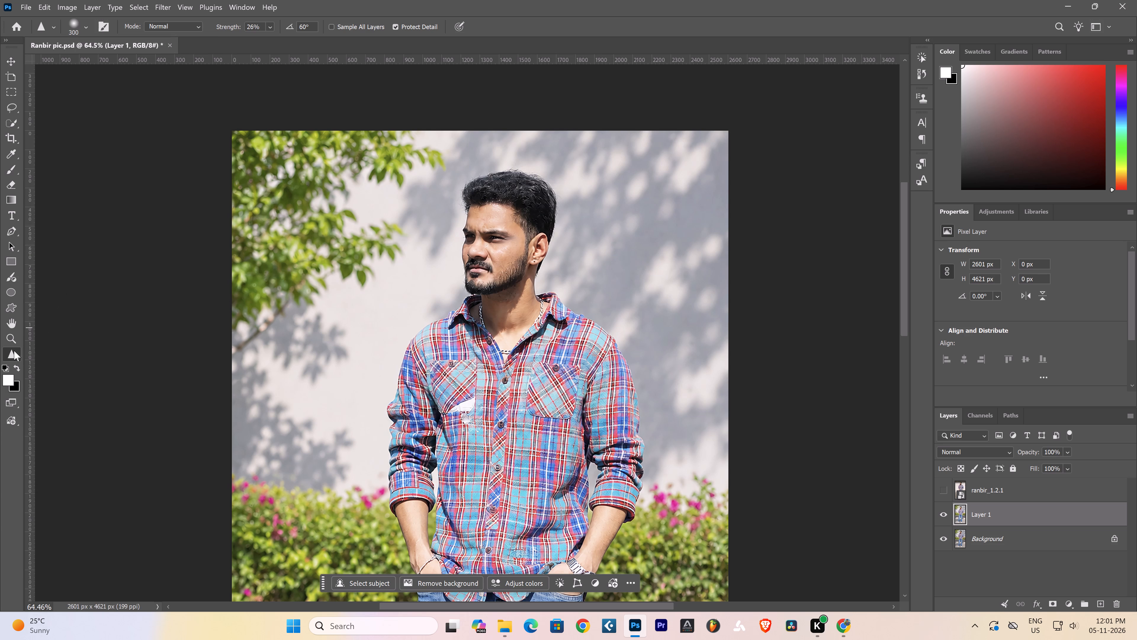
{"action": "right_click", "coordinate": [9, 350]}
{"action": "left_click", "coordinate": [12, 60]}
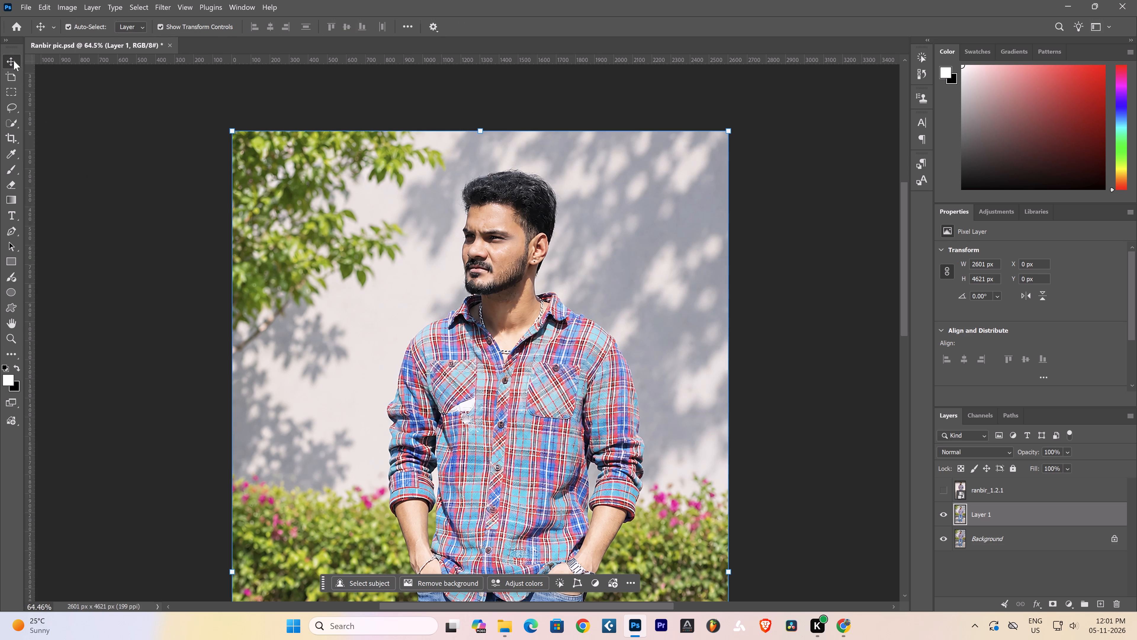
Examine the retouched portrait close up and at full length with no layer selected.
{"action": "scroll", "coordinate": [587, 359], "scroll_direction": "down", "scroll_amount": 6, "text": "alt"}
{"action": "scroll", "coordinate": [587, 359], "scroll_direction": "up", "scroll_amount": 1, "text": "alt"}
{"action": "scroll", "coordinate": [651, 393], "scroll_direction": "down", "scroll_amount": 4}
{"action": "scroll", "coordinate": [651, 393], "scroll_direction": "up", "scroll_amount": 1}
{"action": "scroll", "coordinate": [651, 393], "scroll_direction": "down", "scroll_amount": 1}
{"action": "scroll", "coordinate": [651, 393], "scroll_direction": "up", "scroll_amount": 1}
{"action": "scroll", "coordinate": [651, 393], "scroll_direction": "down", "scroll_amount": 1}
{"action": "scroll", "coordinate": [651, 393], "scroll_direction": "up", "scroll_amount": 2}
{"action": "scroll", "coordinate": [651, 393], "scroll_direction": "down", "scroll_amount": 1}
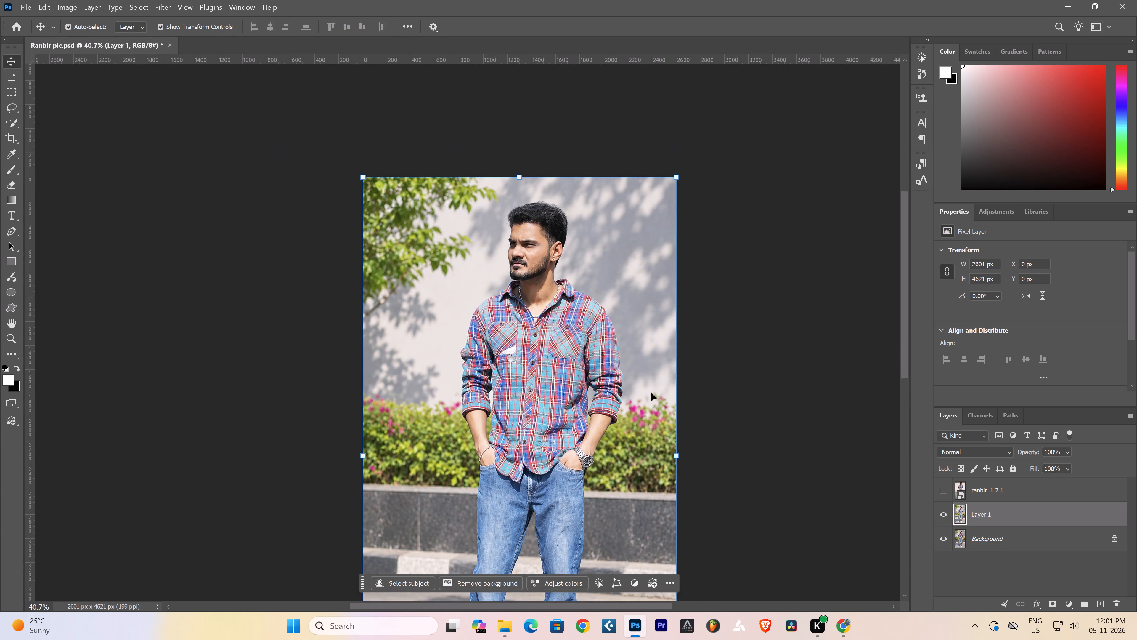
{"action": "scroll", "coordinate": [651, 393], "scroll_direction": "up", "scroll_amount": 1}
{"action": "scroll", "coordinate": [651, 393], "scroll_direction": "down", "scroll_amount": 1}
{"action": "scroll", "coordinate": [651, 393], "scroll_direction": "up", "scroll_amount": 1}
{"action": "scroll", "coordinate": [640, 388], "scroll_direction": "down", "scroll_amount": 1, "text": "alt"}
{"action": "scroll", "coordinate": [639, 388], "scroll_direction": "up", "scroll_amount": 1, "text": "alt"}
{"action": "scroll", "coordinate": [732, 394], "scroll_direction": "down", "scroll_amount": 5}
{"action": "scroll", "coordinate": [732, 394], "scroll_direction": "up", "scroll_amount": 1}
{"action": "scroll", "coordinate": [732, 394], "scroll_direction": "down", "scroll_amount": 4}
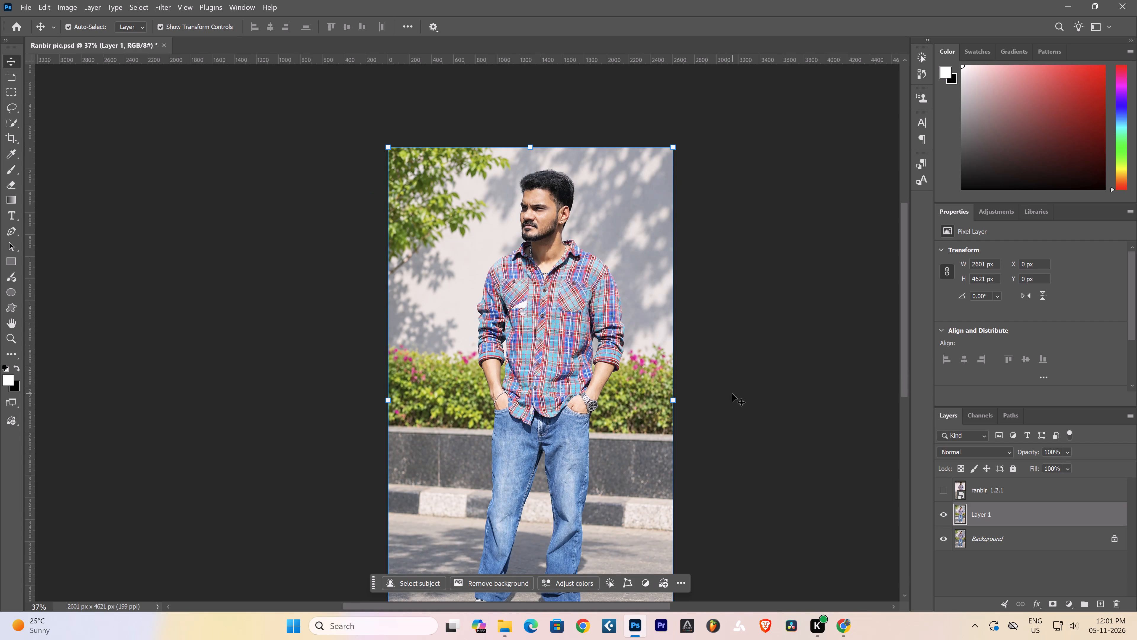
{"action": "left_click", "coordinate": [732, 394]}
{"action": "scroll", "coordinate": [732, 394], "scroll_direction": "up", "scroll_amount": 2}
{"action": "scroll", "coordinate": [732, 394], "scroll_direction": "down", "scroll_amount": 7}
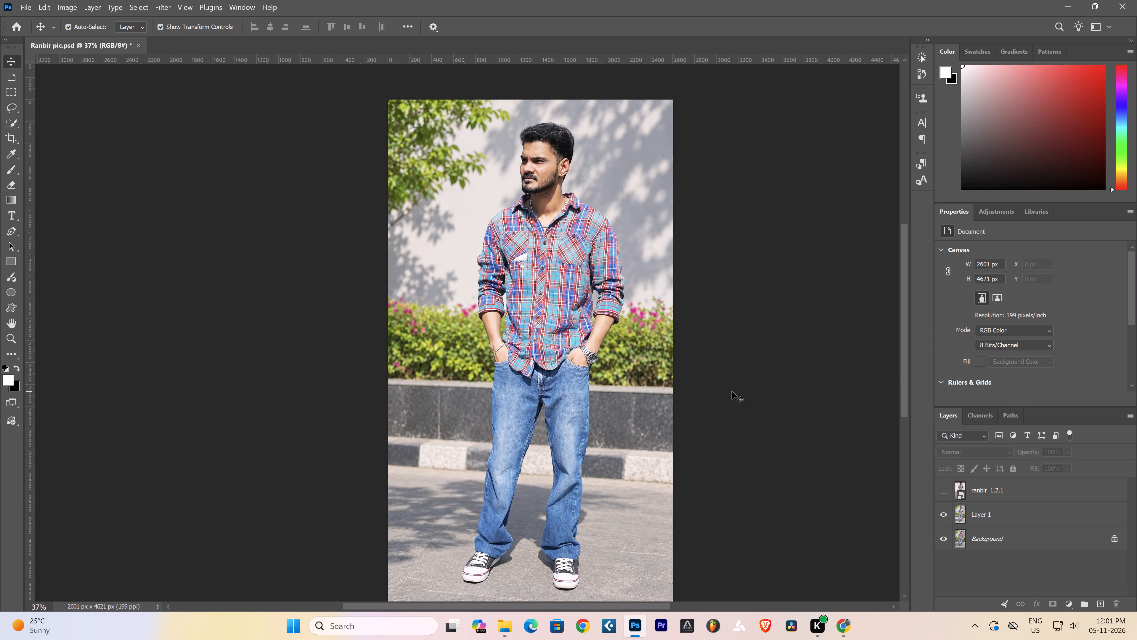
Set up an Export As of the document in JPG format with quality 7.
{"action": "key", "text": "ctrl+alt+shift+w"}
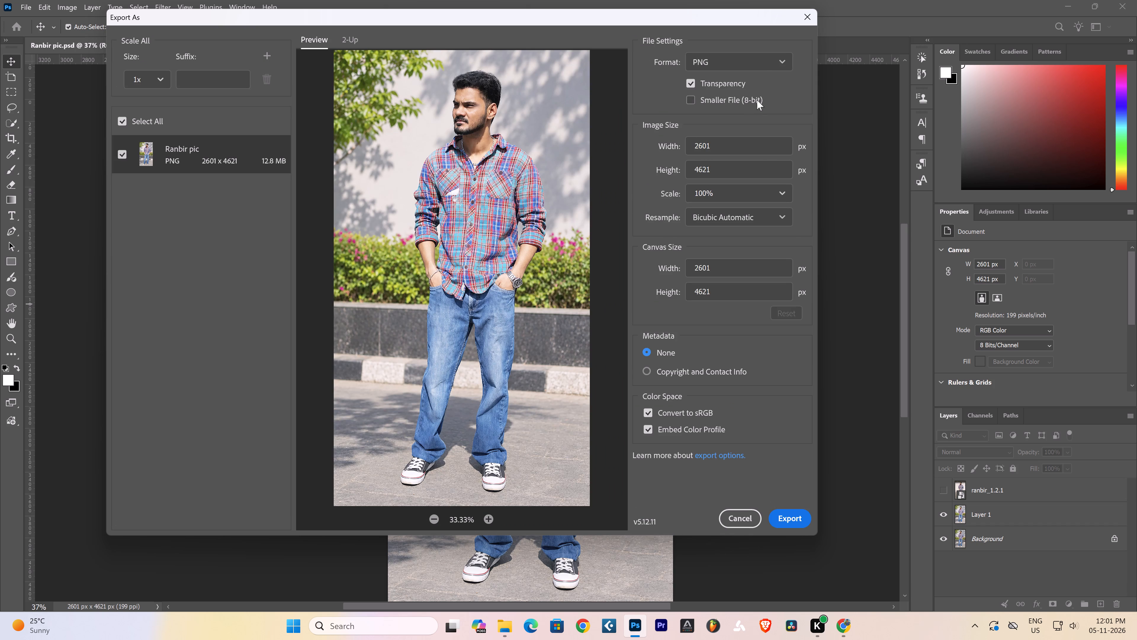
{"action": "left_click", "coordinate": [765, 60]}
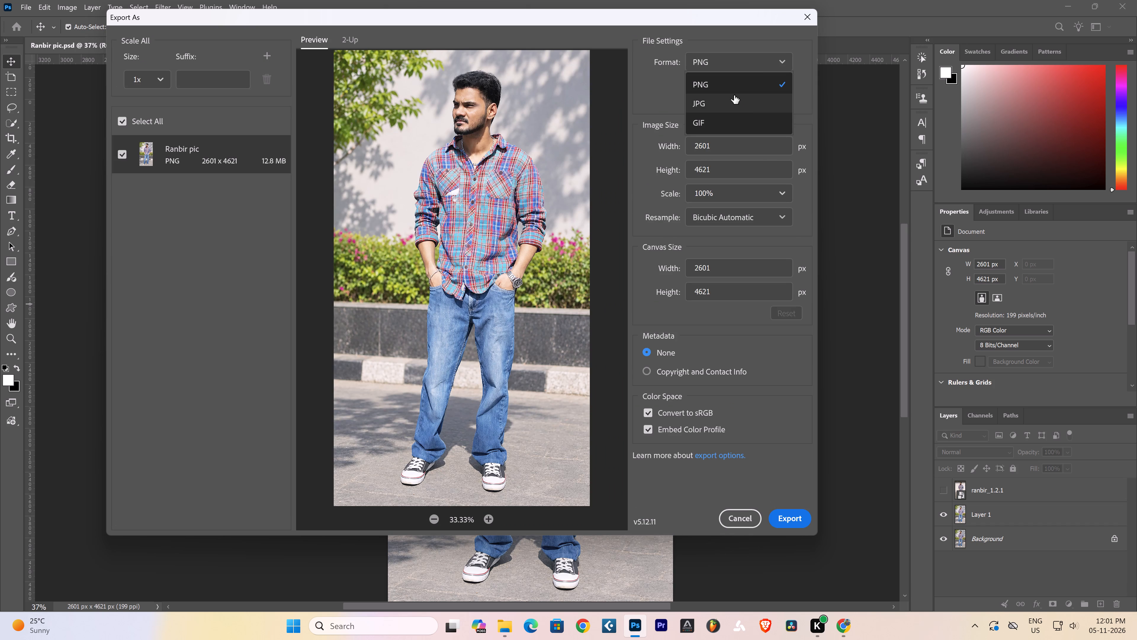
{"action": "left_click", "coordinate": [734, 102]}
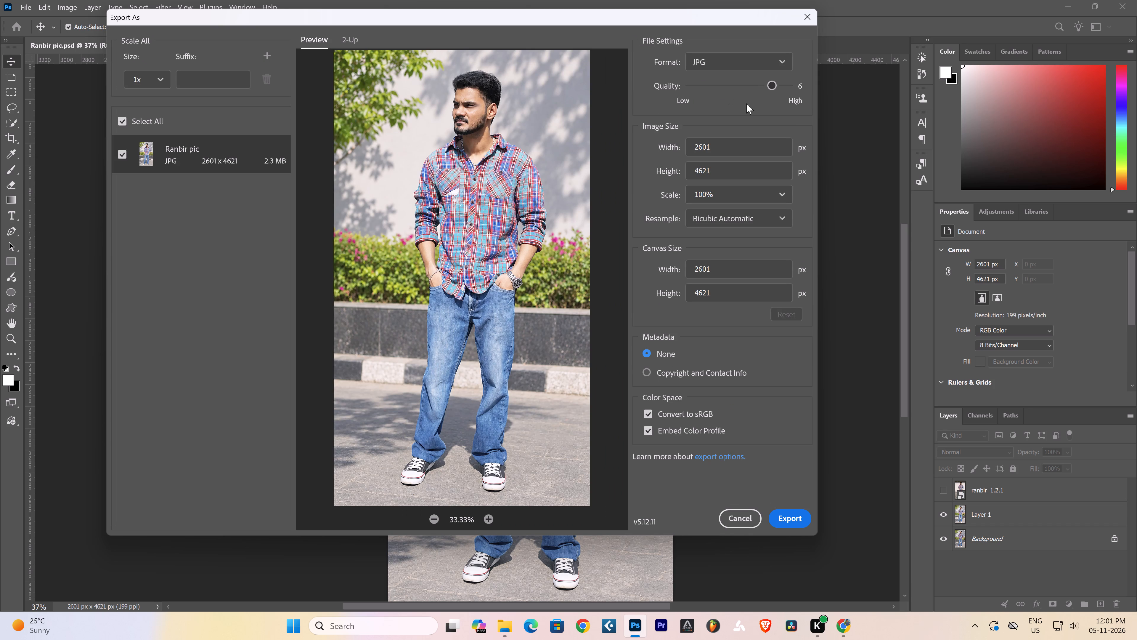
{"action": "left_click_drag", "start_coordinate": [769, 88], "coordinate": [824, 95]}
Export the JPG to the Desktop under the name Ranbir pic.
{"action": "left_click", "coordinate": [786, 519]}
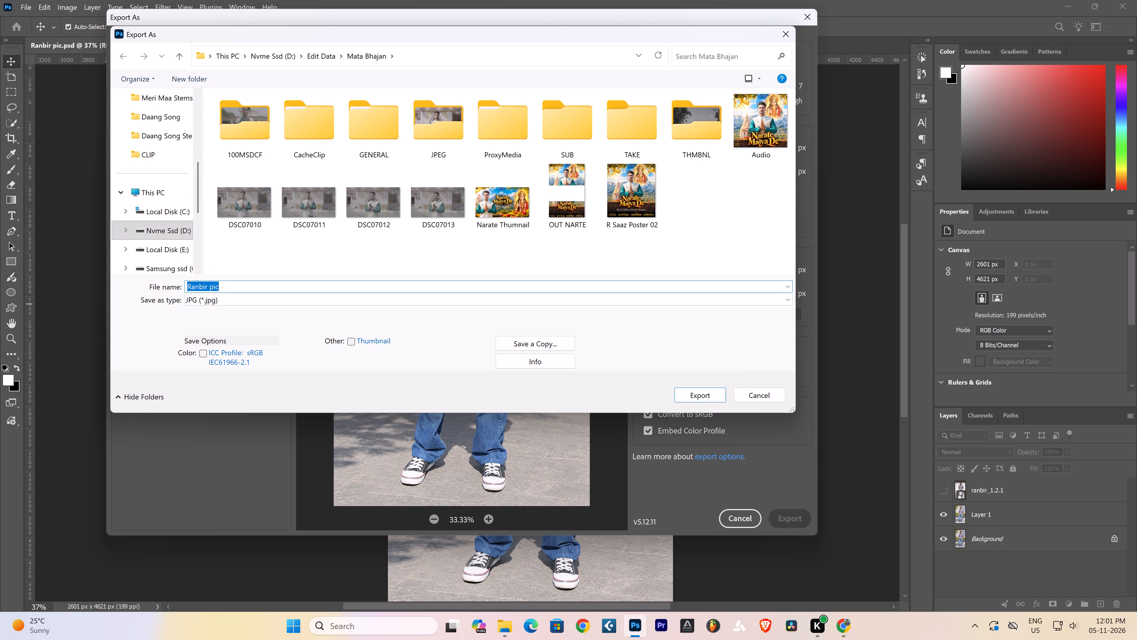
{"action": "left_click", "coordinate": [163, 197]}
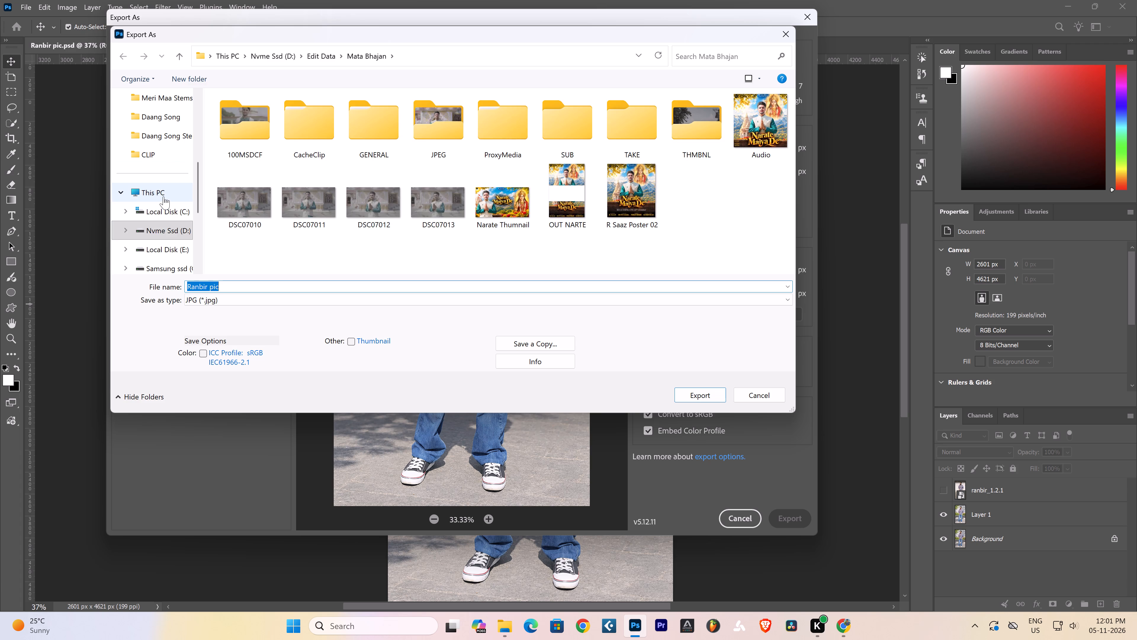
{"action": "scroll", "coordinate": [169, 161], "scroll_direction": "up", "scroll_amount": 6}
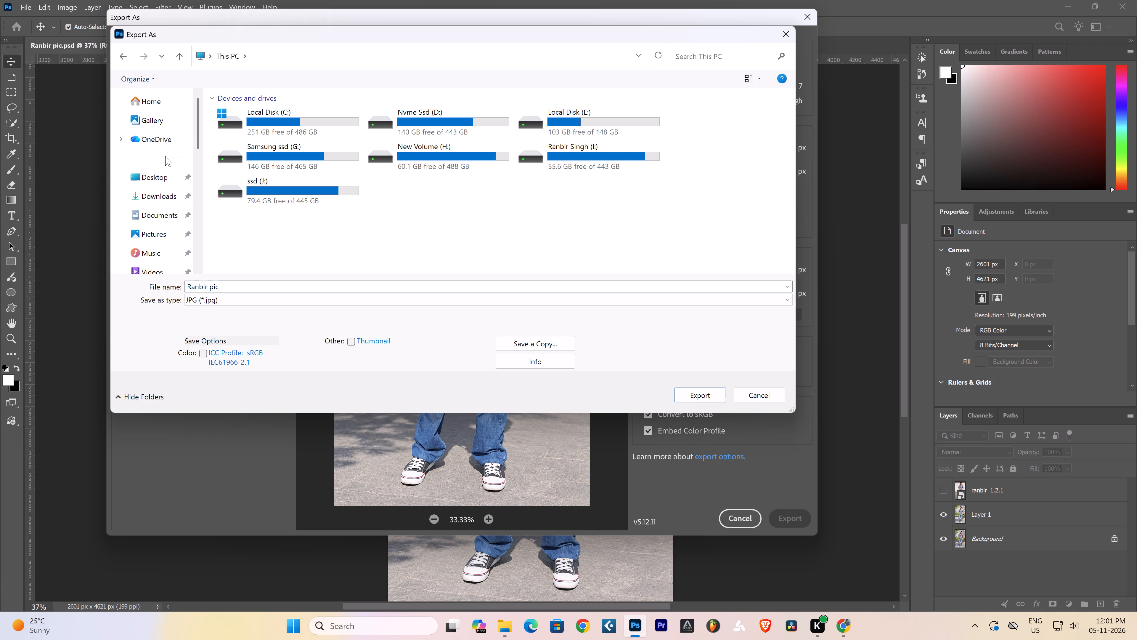
{"action": "left_click", "coordinate": [160, 185]}
{"action": "left_click", "coordinate": [707, 399]}
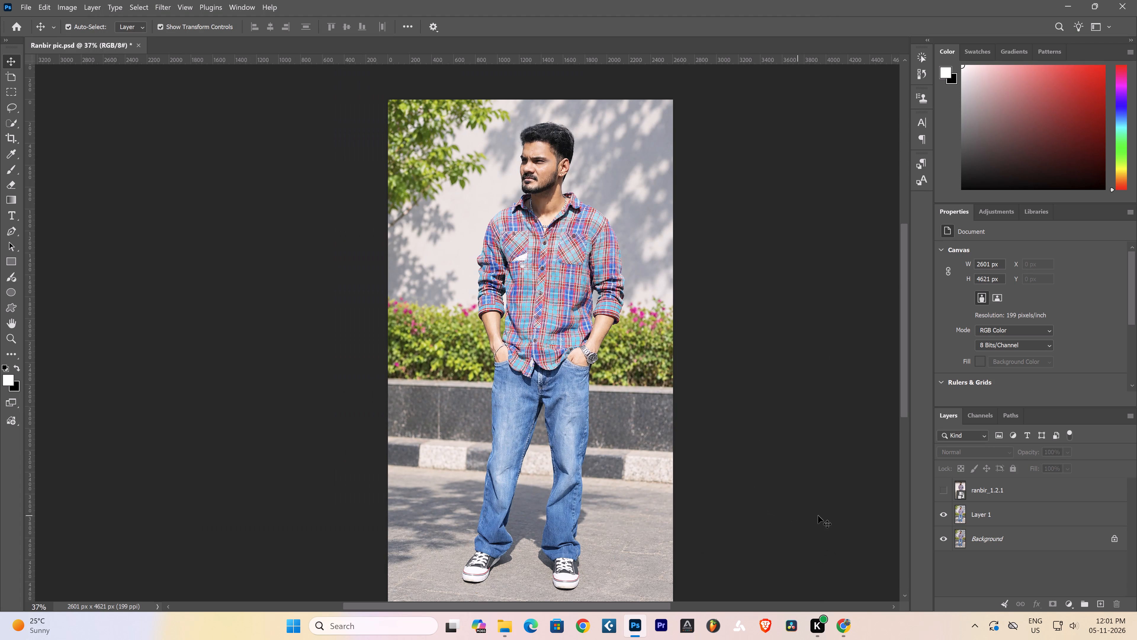
Save the Ranbir pic document.
{"action": "key", "text": "ctrl+s"}
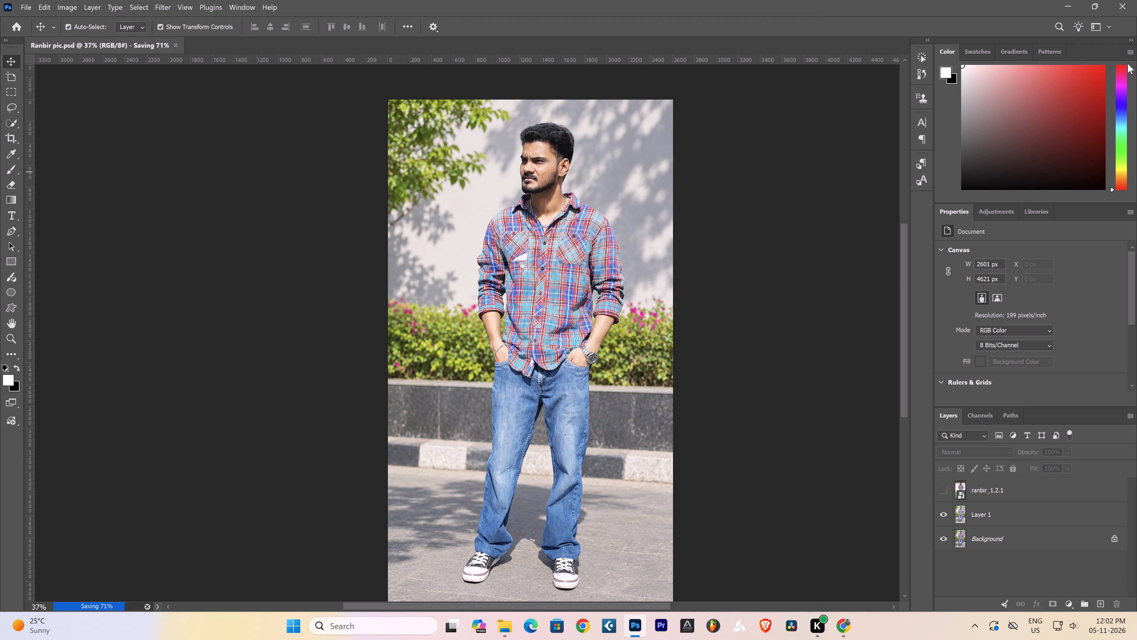
Close Photoshop and the Desktop folder window behind it.
{"action": "left_click", "coordinate": [1124, 4]}
{"action": "left_click", "coordinate": [1120, 11]}
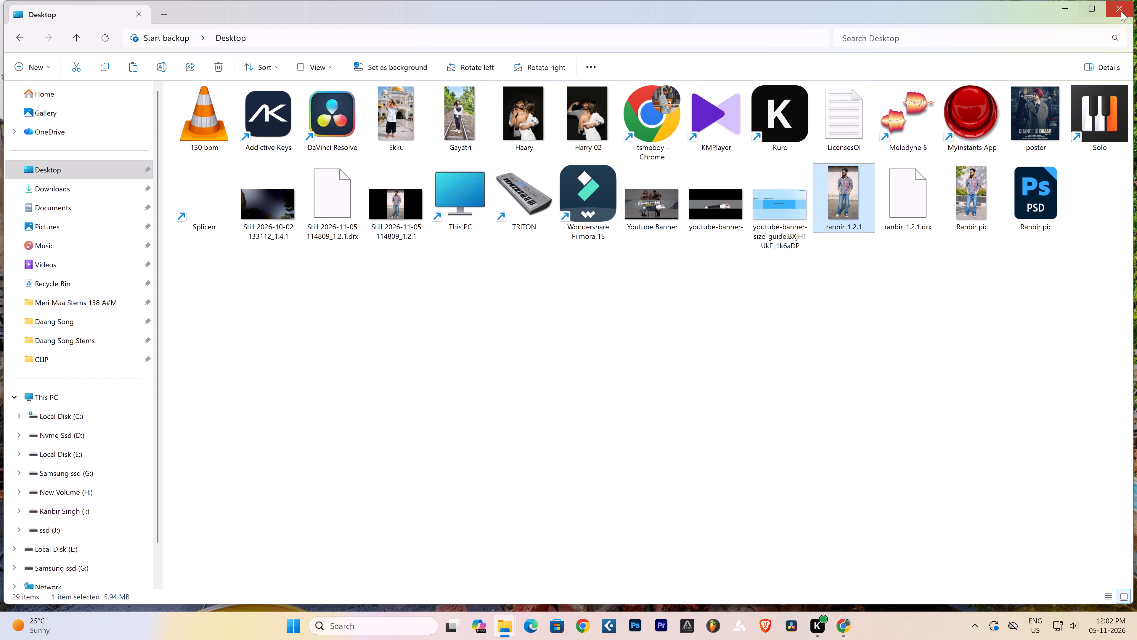